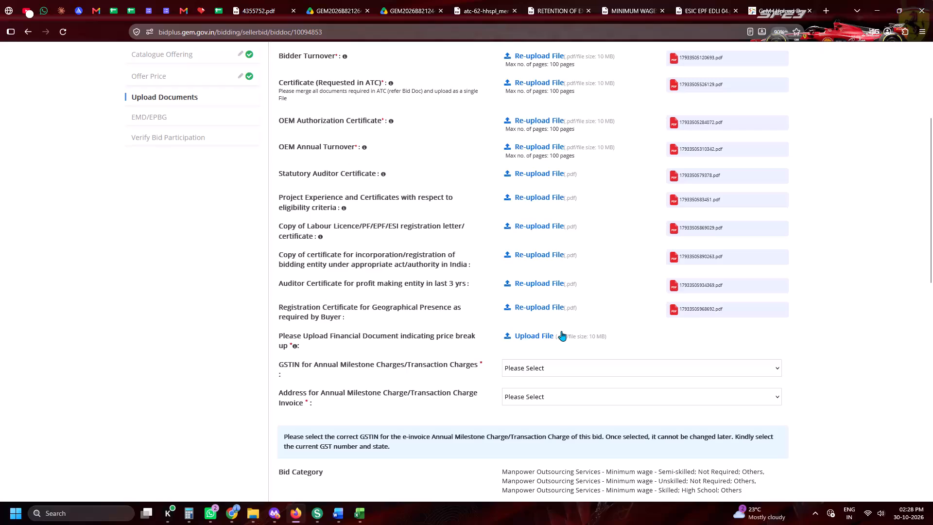
# Upload the file 4355752 from Downloads as the financial document indicating the price break-up.
pyautogui.click(562, 331)
pyautogui.click(560, 331)
pyautogui.scroll(5, 724, 306)
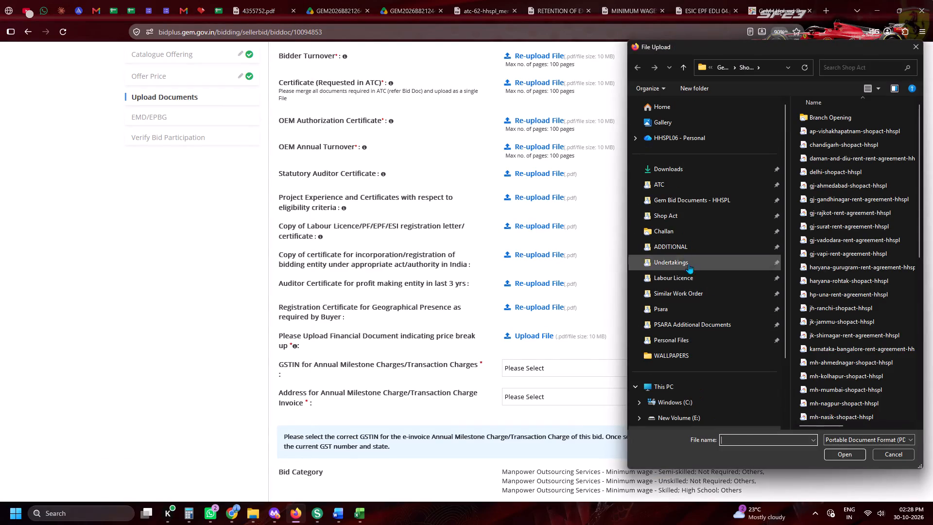
pyautogui.click(685, 175)
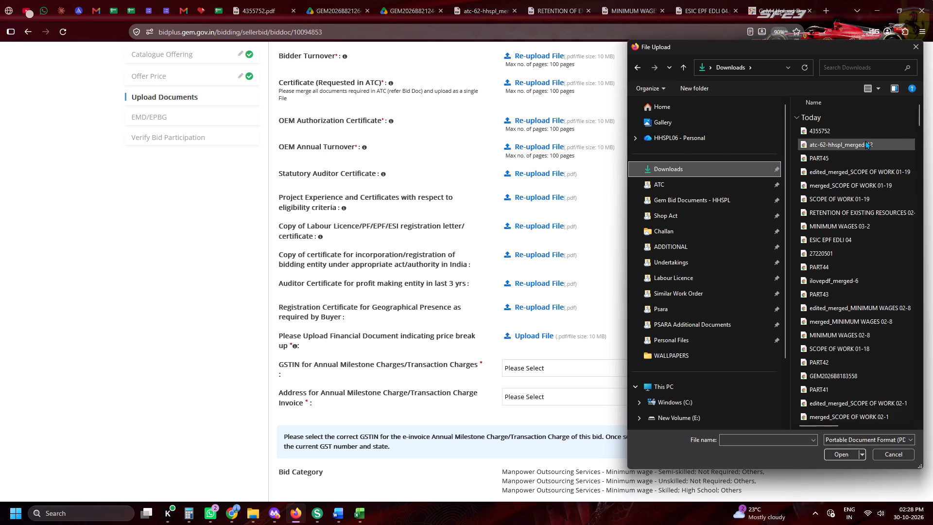
pyautogui.doubleClick(839, 136)
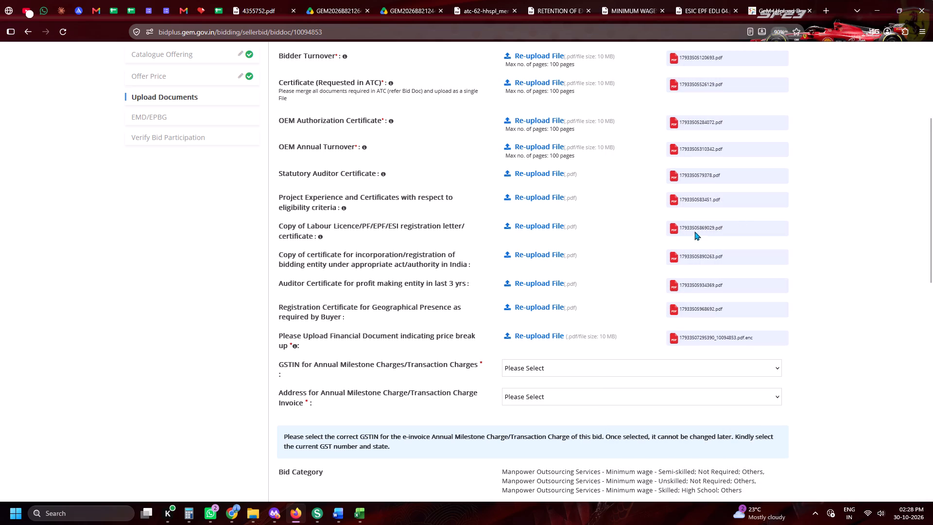
# Select the registered GSTIN beginning with 08 and the Jaipur invoice address for the annual milestone/transaction charges, confirming each choice.
pyautogui.scroll(4, 691, 233)
pyautogui.scroll(-5, 691, 233)
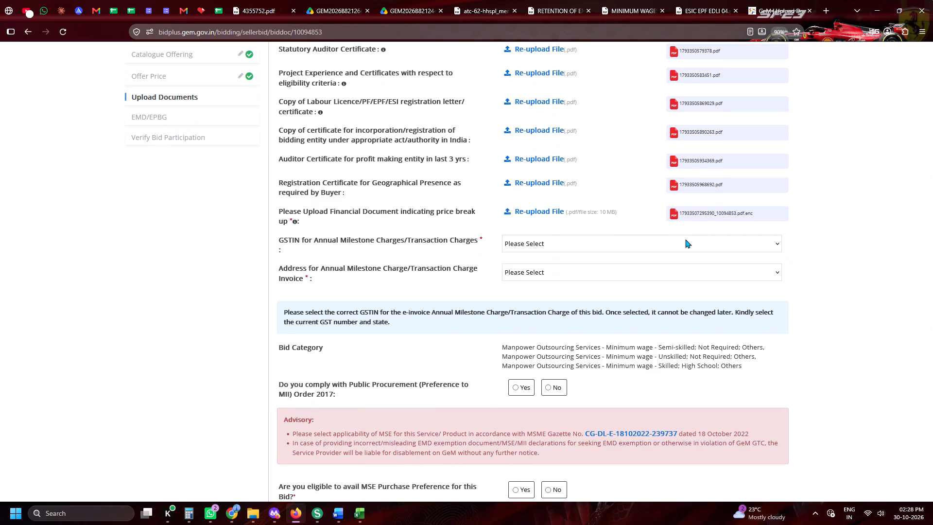
pyautogui.scroll(-2, 674, 249)
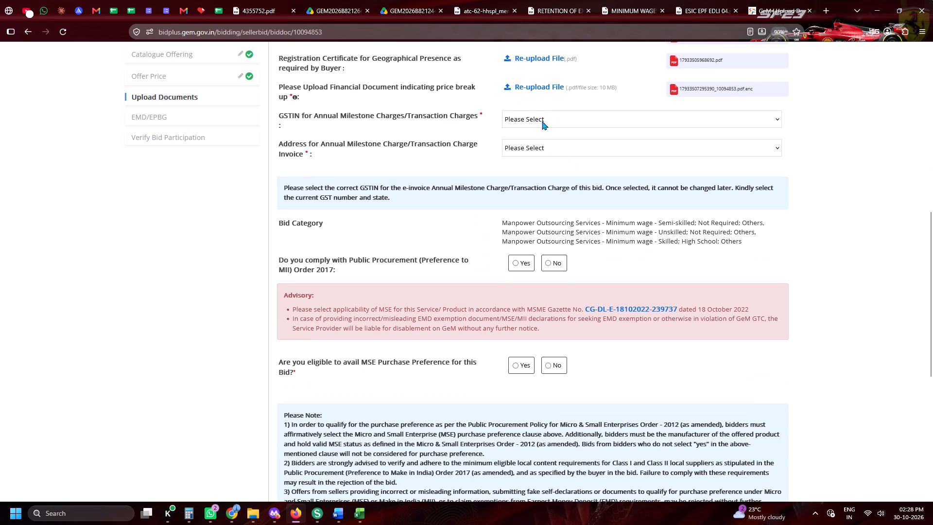
pyautogui.click(542, 121)
pyautogui.click(551, 143)
pyautogui.click(578, 116)
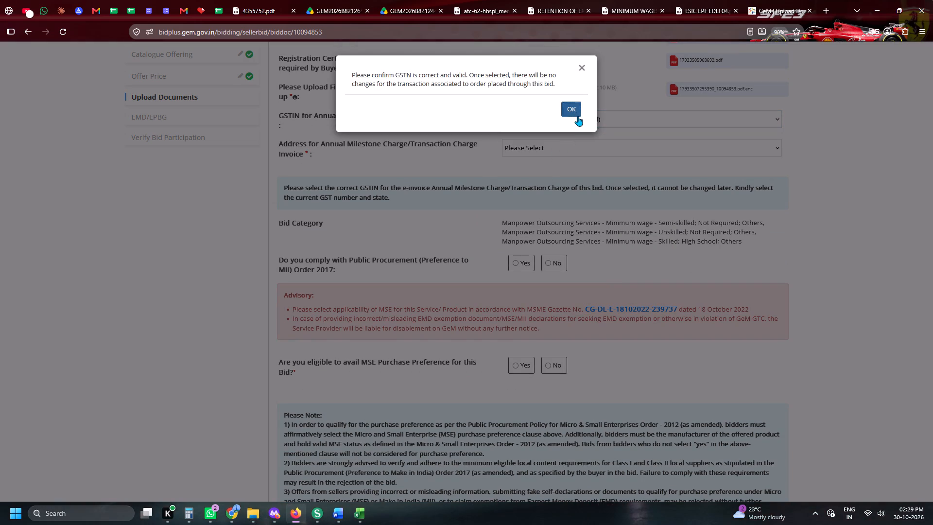
pyautogui.click(567, 150)
pyautogui.click(567, 172)
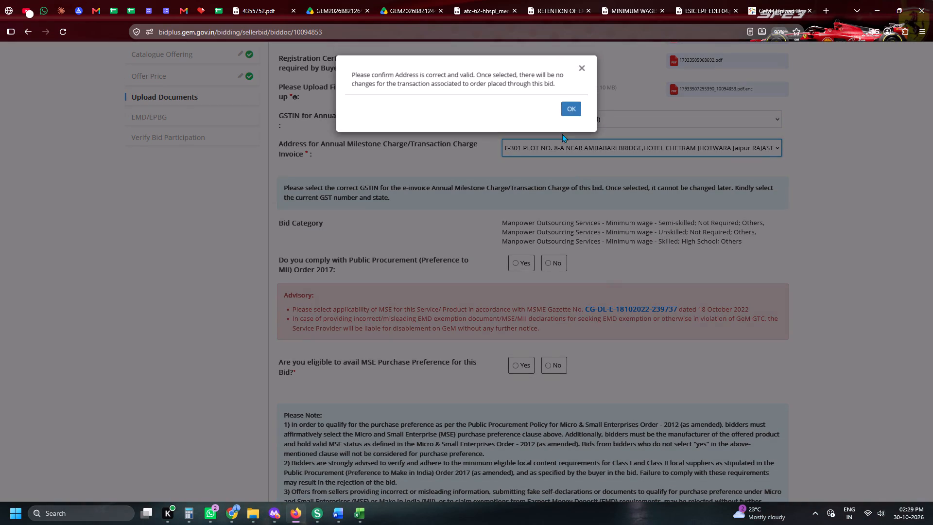
pyautogui.click(567, 104)
# Answer Yes to compliance with the Public Procurement (Preference to MII) Order 2017 and Yes to MSE Purchase Preference eligibility.
pyautogui.click(516, 265)
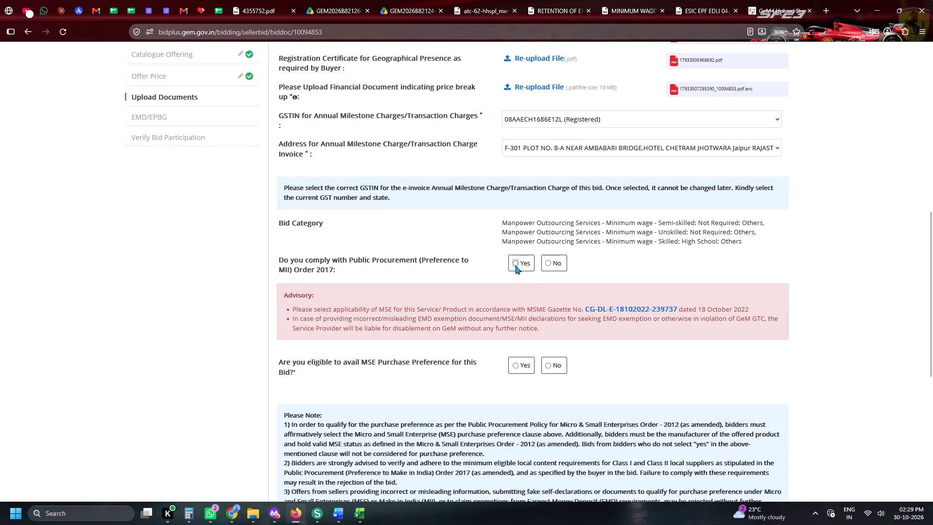
pyautogui.scroll(-3, 521, 272)
pyautogui.click(526, 174)
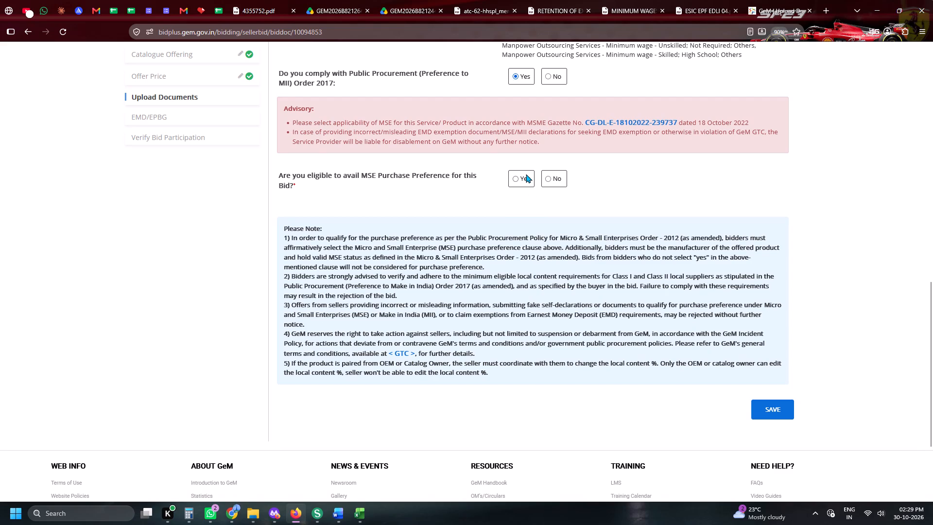
pyautogui.click(520, 181)
# Upload startup-msme-merged-hhspl from the Gem Bid Documents - HHSPL folder as the MSE category certificate.
pyautogui.click(521, 201)
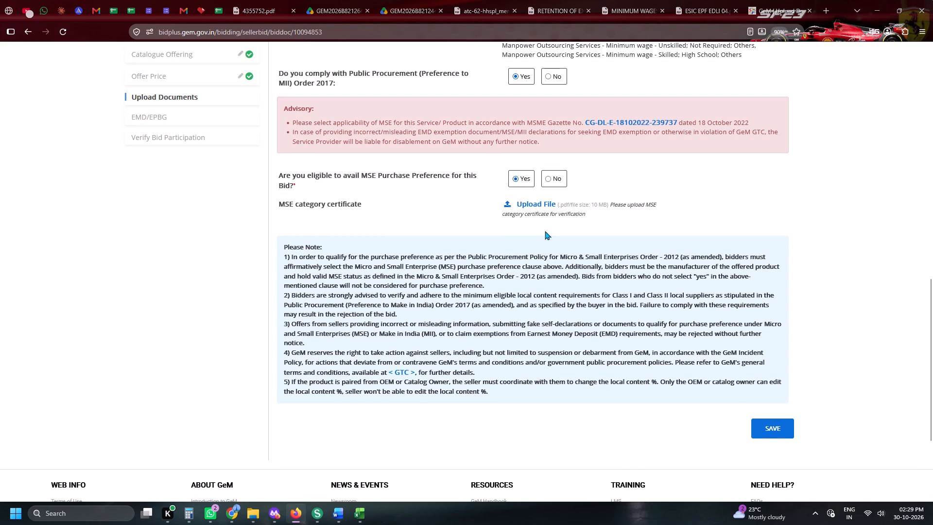
pyautogui.scroll(3, 683, 255)
pyautogui.click(653, 201)
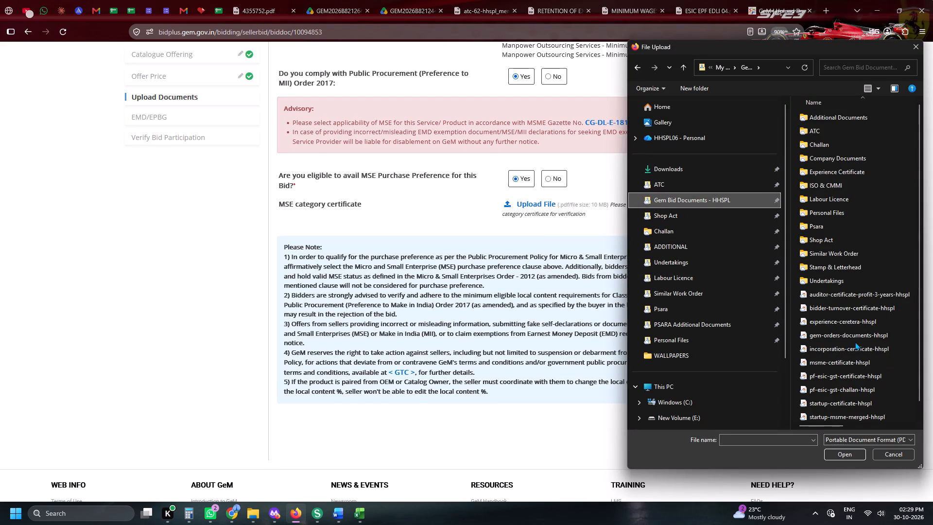
pyautogui.doubleClick(857, 417)
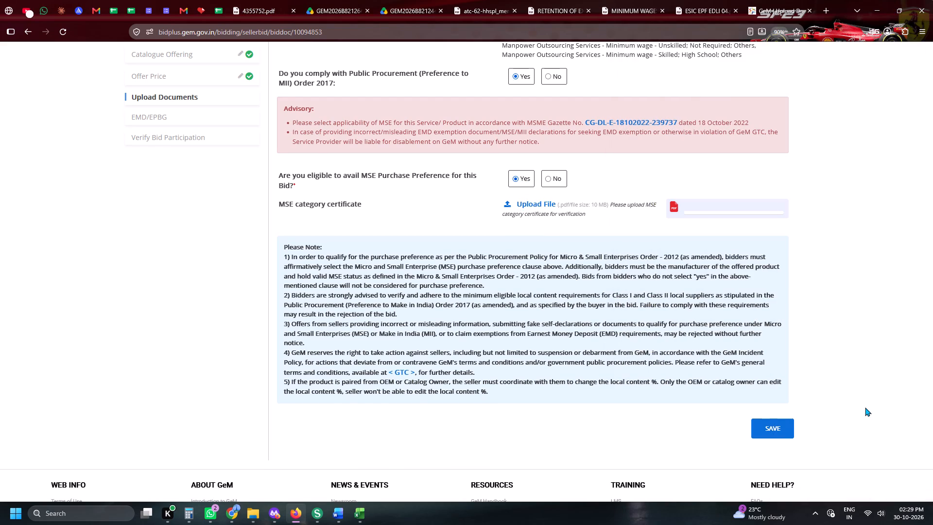
# Check the uploaded files and selections throughout the Upload Documents form and save it.
pyautogui.scroll(7, 626, 262)
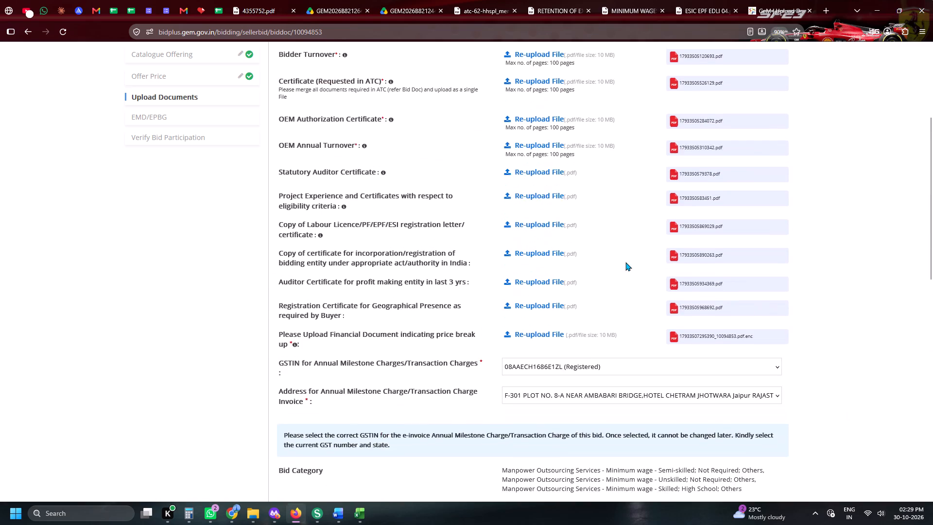
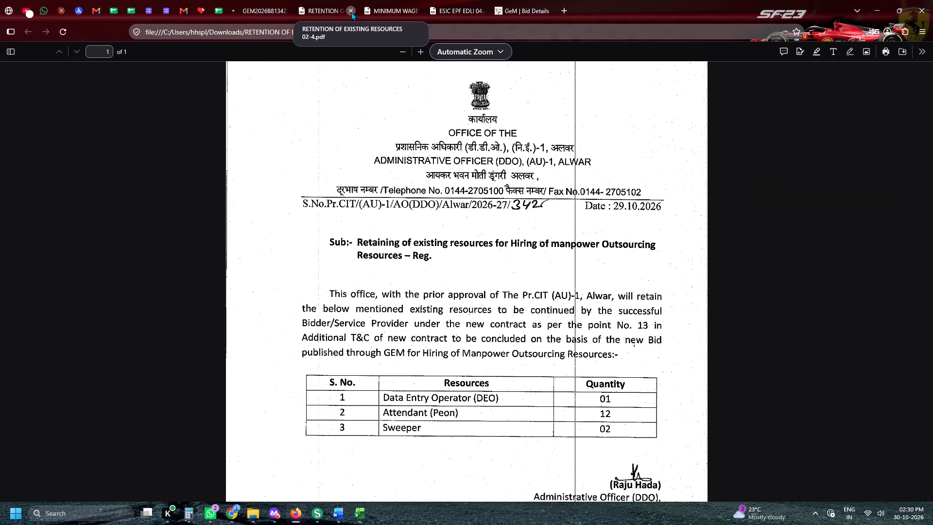
# Close the open retention, minimum wage and ESIC EPF EDLI PDFs and bring up the GEM2026B8134221 Drive folder.
pyautogui.click(351, 12)
pyautogui.click(351, 12)
pyautogui.click(273, 4)
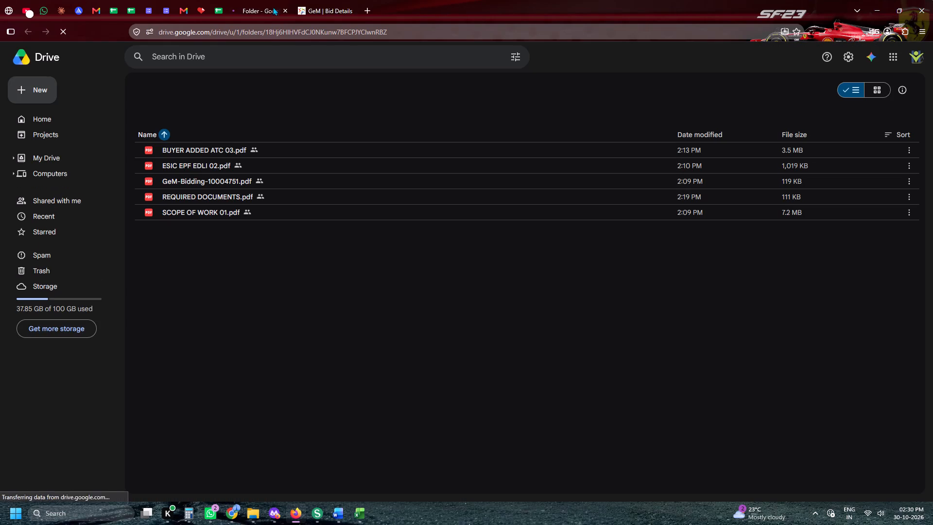
# In the Daily Tender Sheet, enter MK as Harshnath's tender filler for the Betul bid in row 773.
pyautogui.click(219, 1)
pyautogui.click(456, 239)
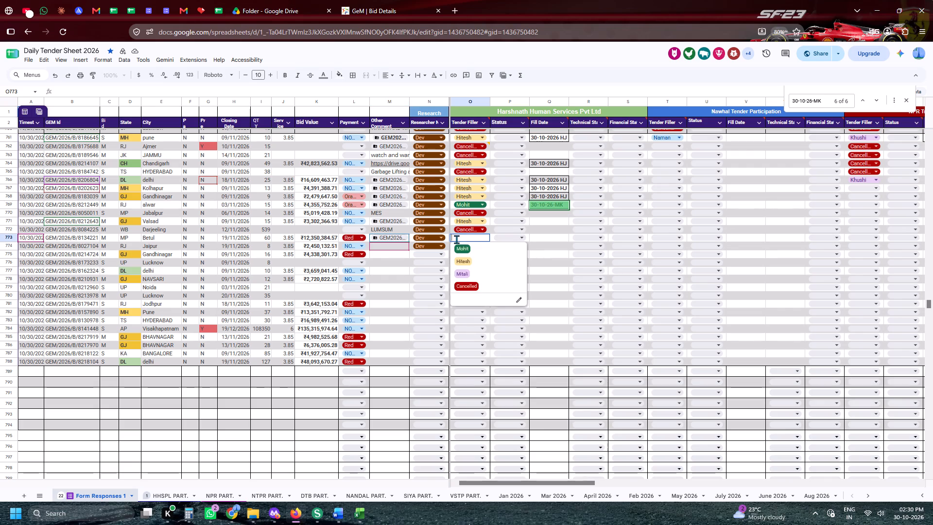
pyautogui.write('MK')
pyautogui.press('Tab')
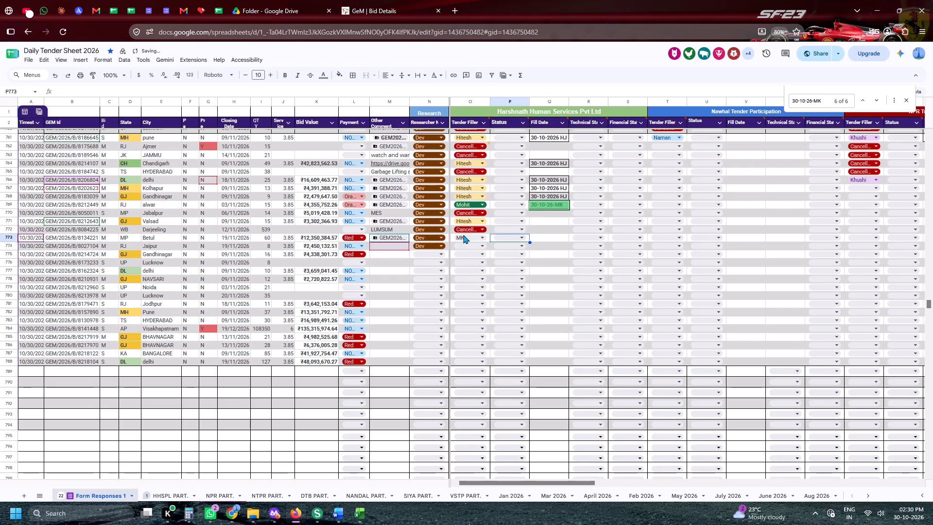
# Copy bid number GEM/2026/B/8134221 from the sheet and find it in the GeM bid listing using Exact Bid Search.
pyautogui.click(64, 238)
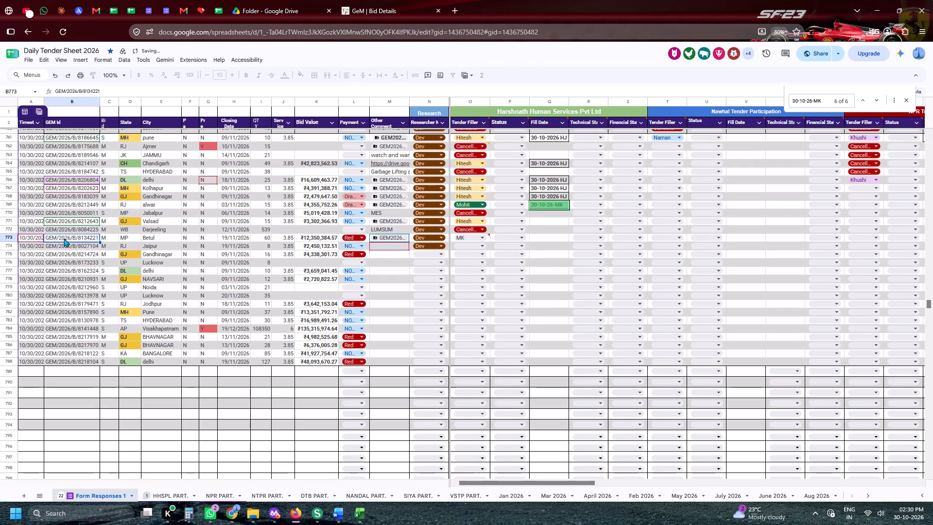
pyautogui.hotkey('ctrl', 'c')
pyautogui.hotkey('ctrl', 'c')
pyautogui.hotkey('ctrl', 'c')
pyautogui.click(431, 0)
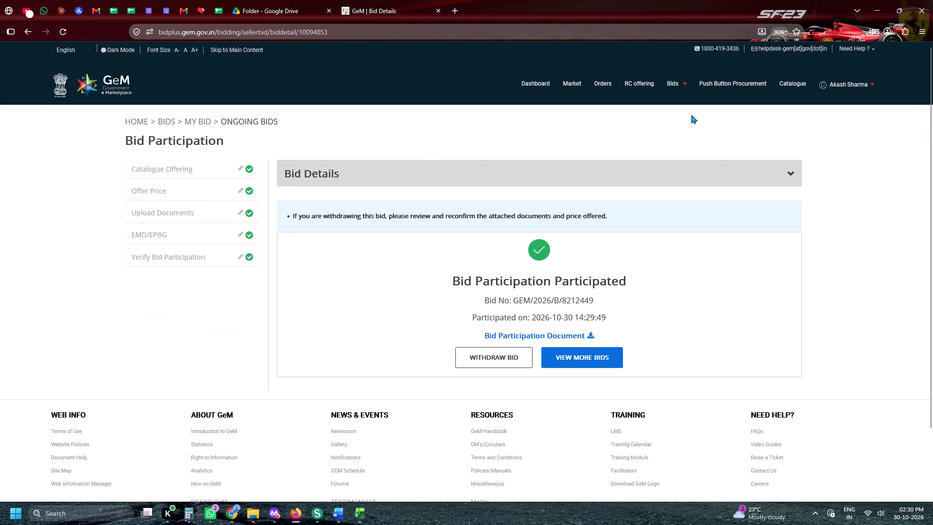
pyautogui.click(686, 90)
pyautogui.click(686, 97)
pyautogui.click(661, 121)
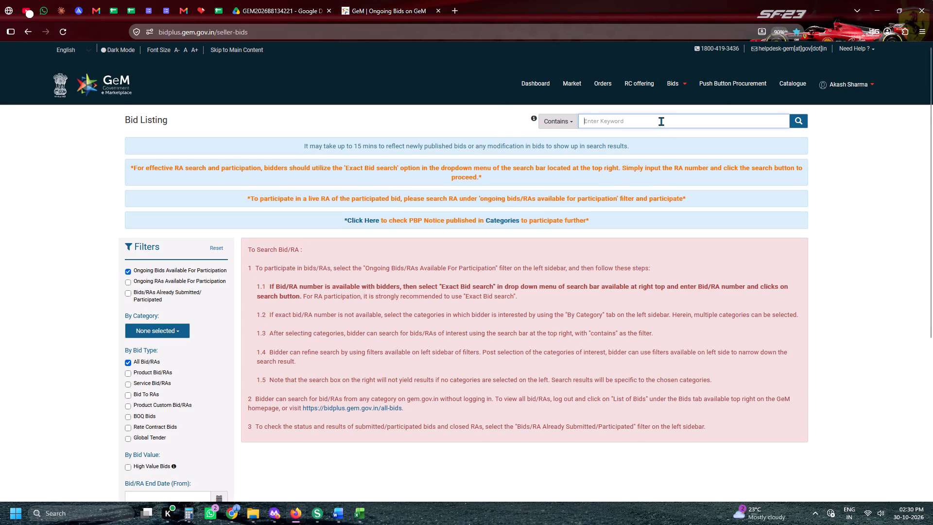
pyautogui.hotkey('ctrl', 'v')
pyautogui.click(545, 124)
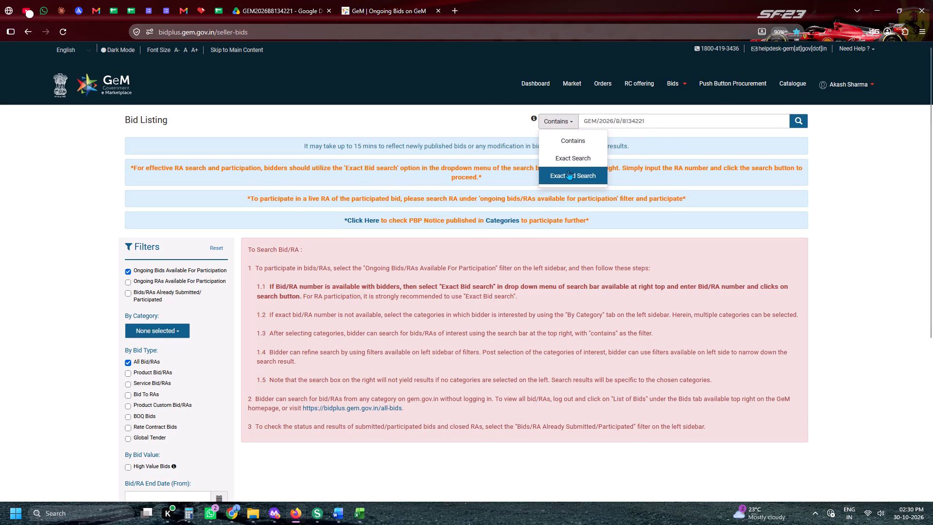
pyautogui.click(568, 170)
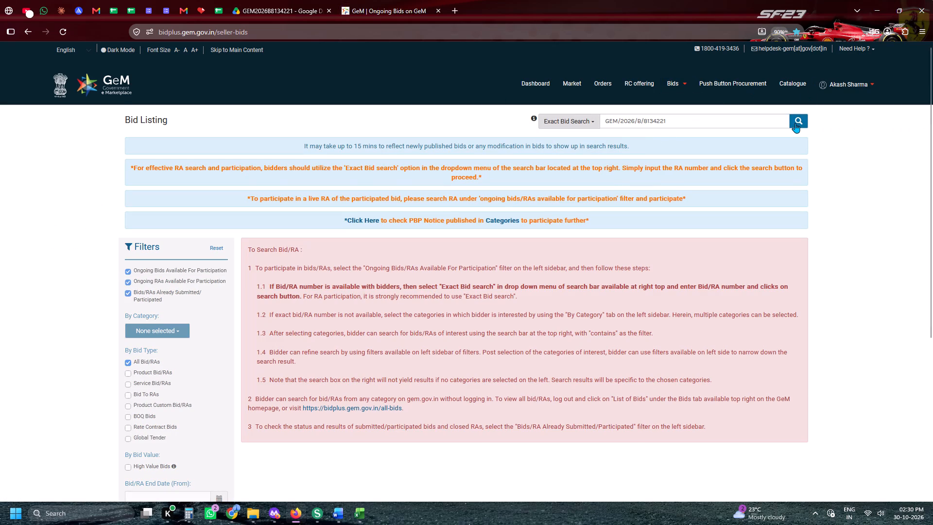
pyautogui.click(793, 129)
pyautogui.click(795, 127)
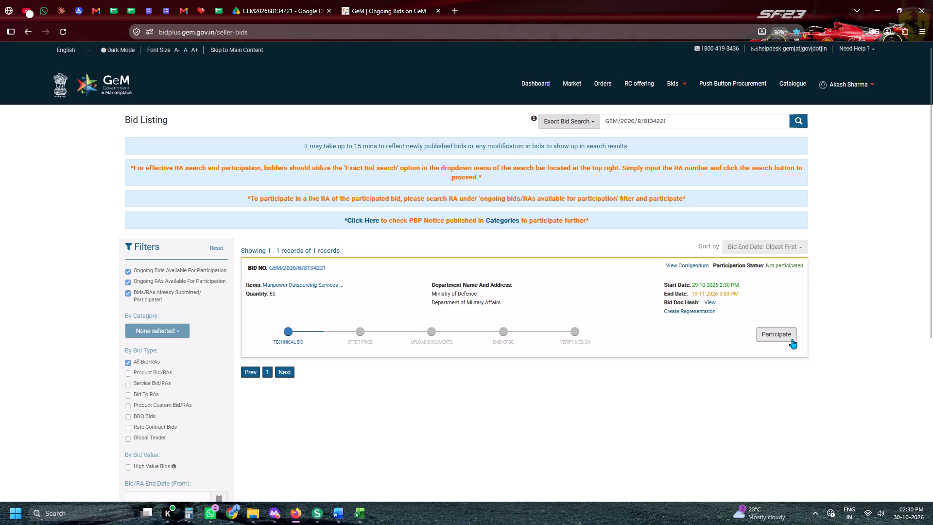
# Start participation in bid GEM/2026/B/8134221.
pyautogui.click(795, 326)
pyautogui.click(784, 336)
# Open REQUIRED DOCUMENTS.pdf in the GEM2026B8134221 Drive folder and read which documents the bid needs.
pyautogui.click(294, 0)
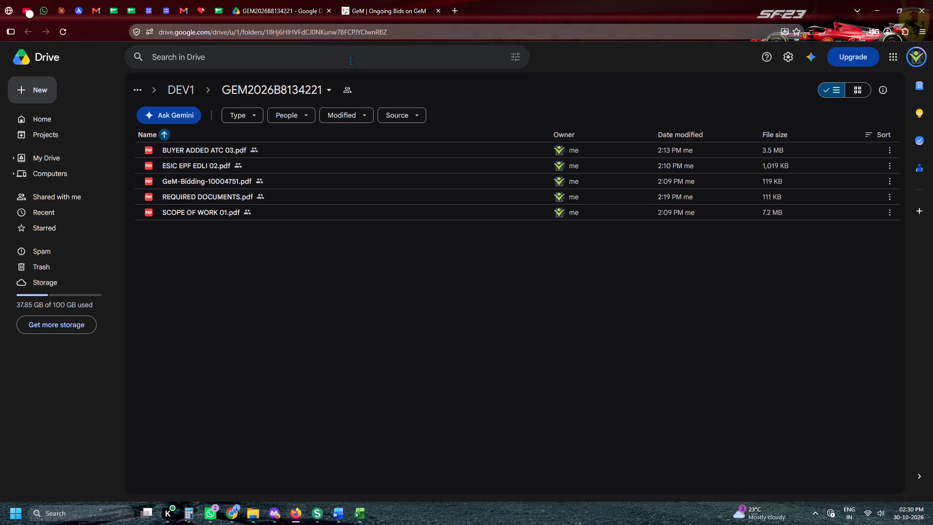
pyautogui.click(405, 0)
pyautogui.click(267, 0)
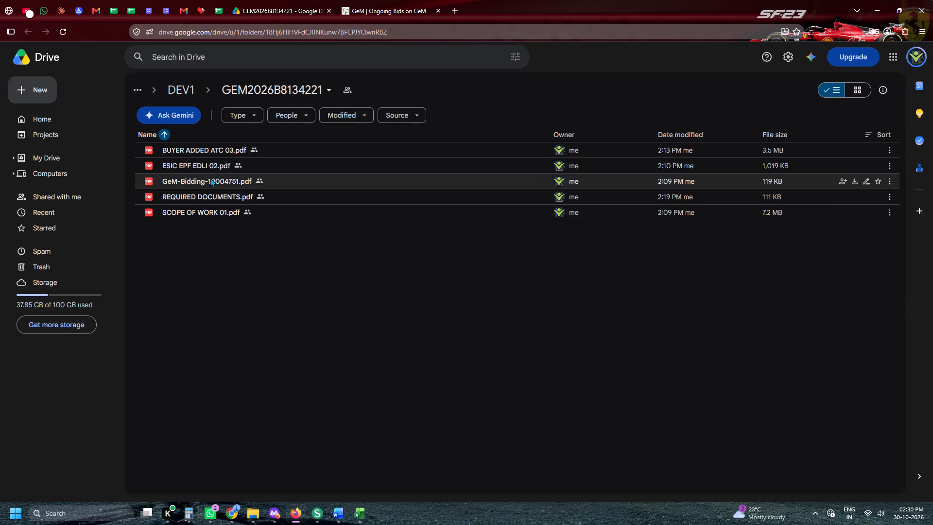
pyautogui.click(205, 201)
pyautogui.doubleClick(205, 201)
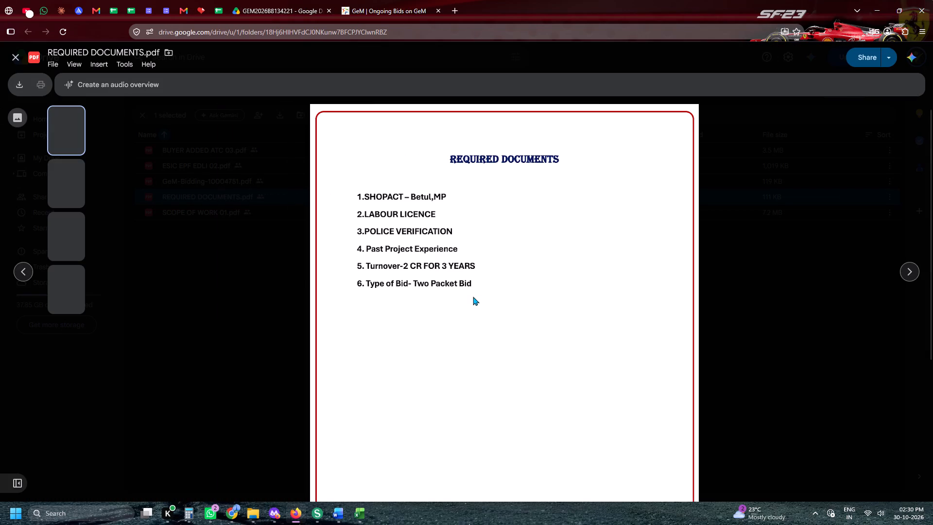
pyautogui.click(116, 288)
# Back in GeM, answer No to land-border ownership, No to the ToT arrangement and Yes to the eligibility certification, and save the declaration.
pyautogui.click(382, 0)
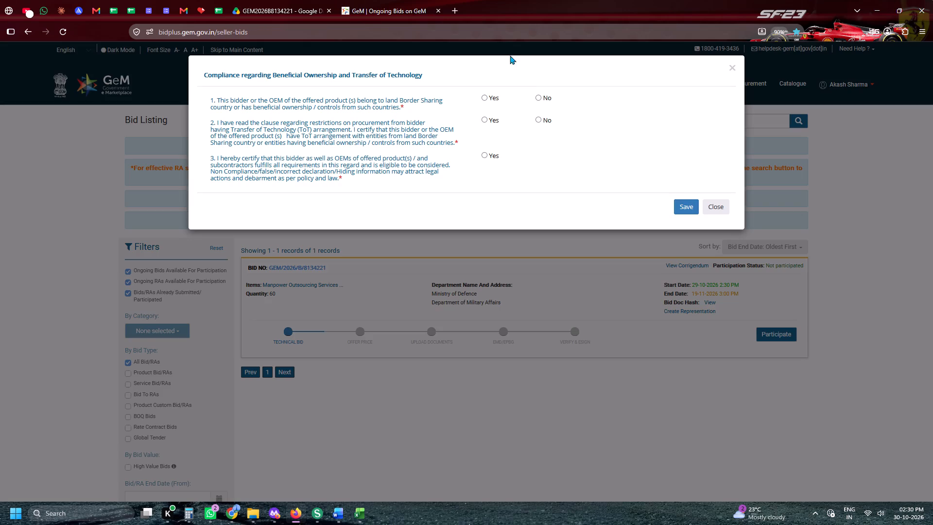
pyautogui.click(543, 121)
pyautogui.click(538, 97)
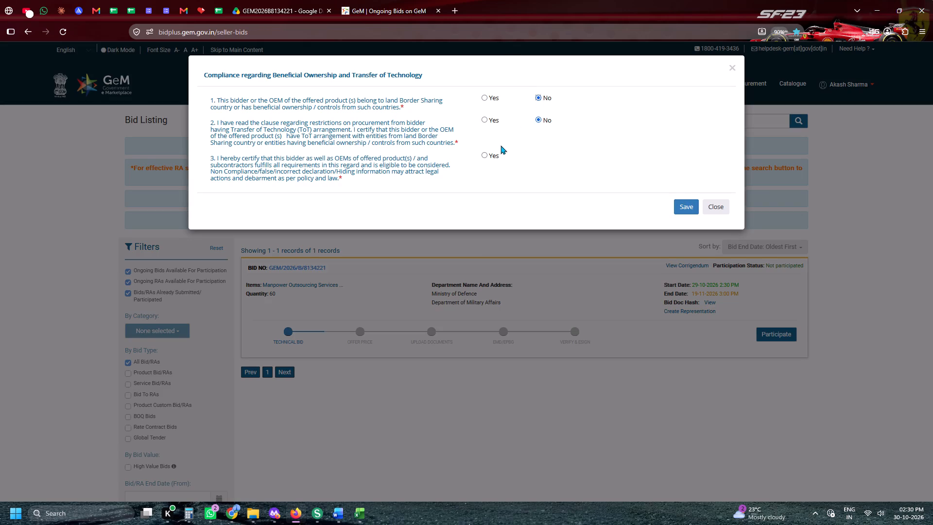
pyautogui.click(497, 153)
pyautogui.click(688, 205)
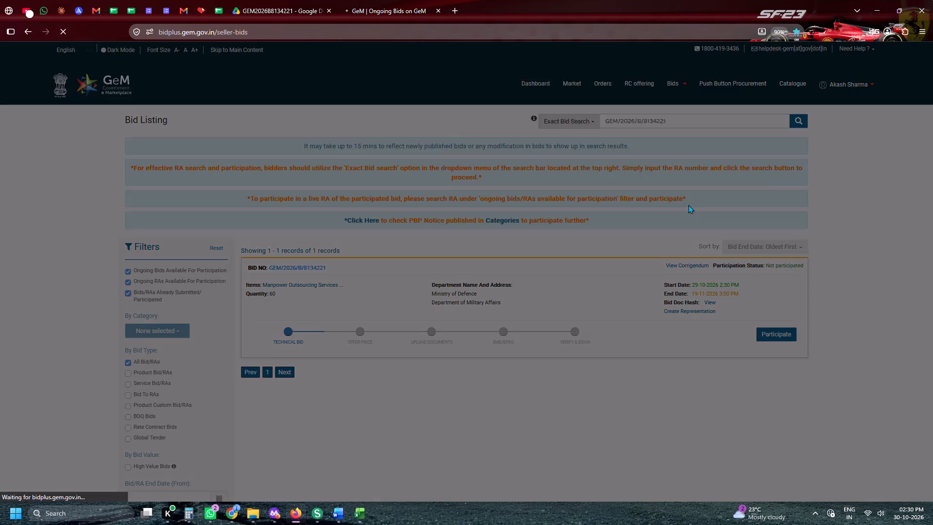
pyautogui.click(712, 250)
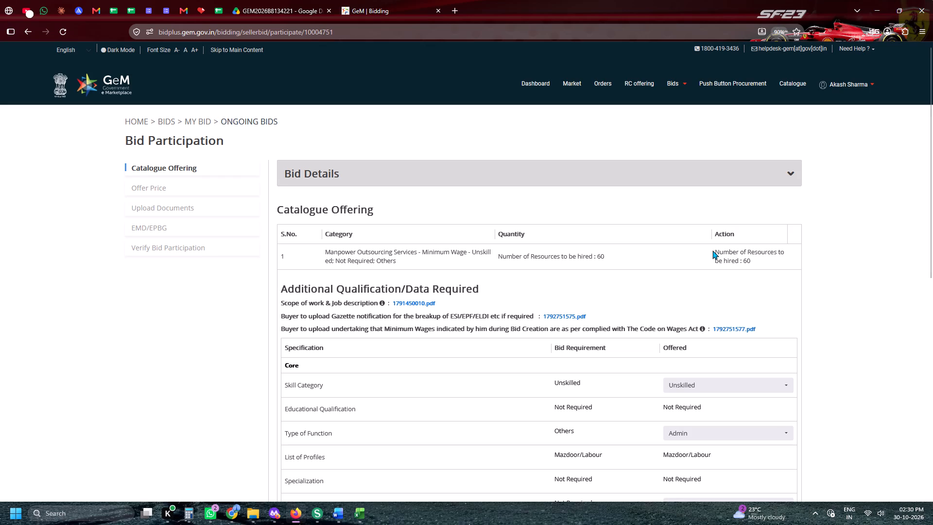
# In the catalogue offering, set the offered Type of Function to Others.
pyautogui.scroll(-4, 700, 238)
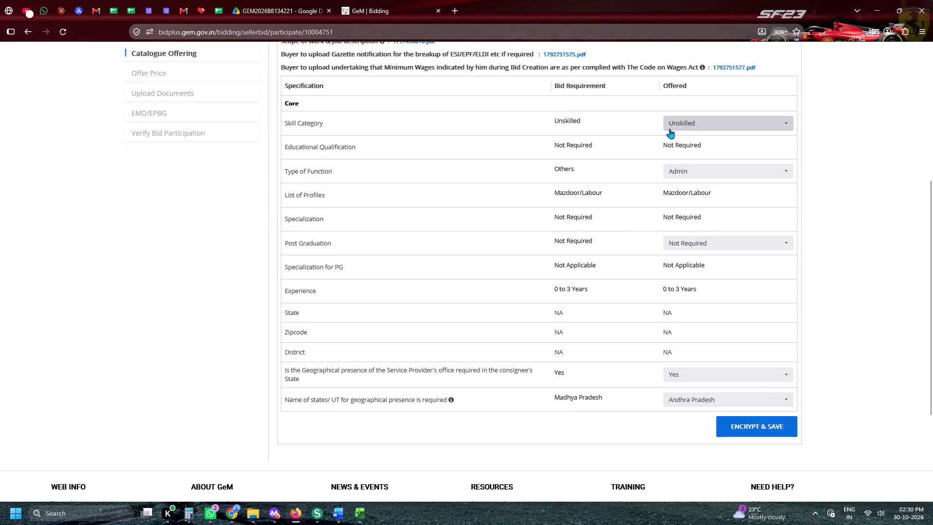
pyautogui.click(672, 131)
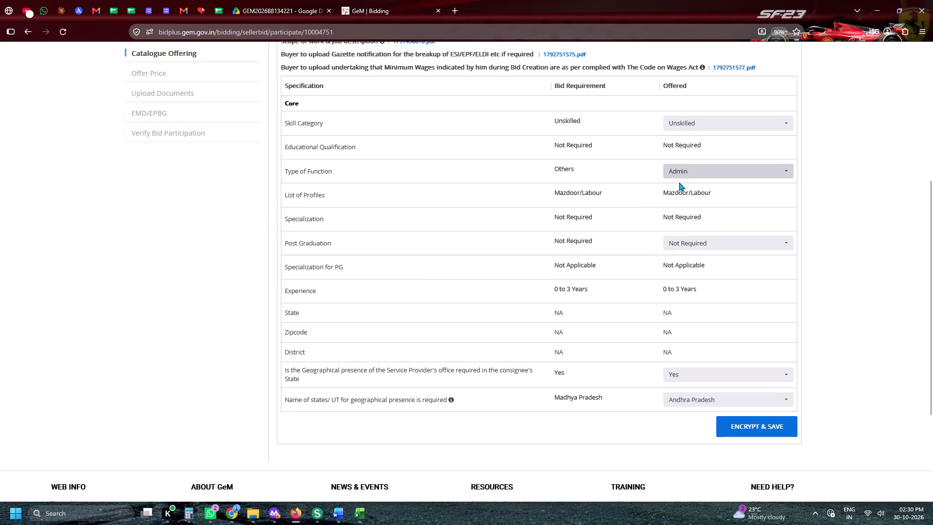
pyautogui.click(681, 175)
pyautogui.scroll(-5, 682, 201)
pyautogui.click(676, 227)
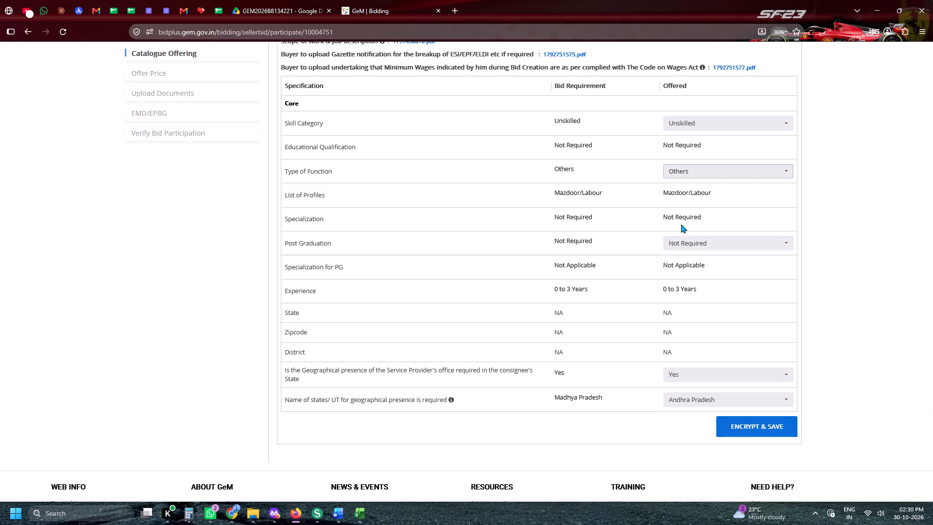
# Set the offered state for geographical presence to Madhya Pradesh only, and encrypt and save the catalogue offering.
pyautogui.scroll(-4, 681, 224)
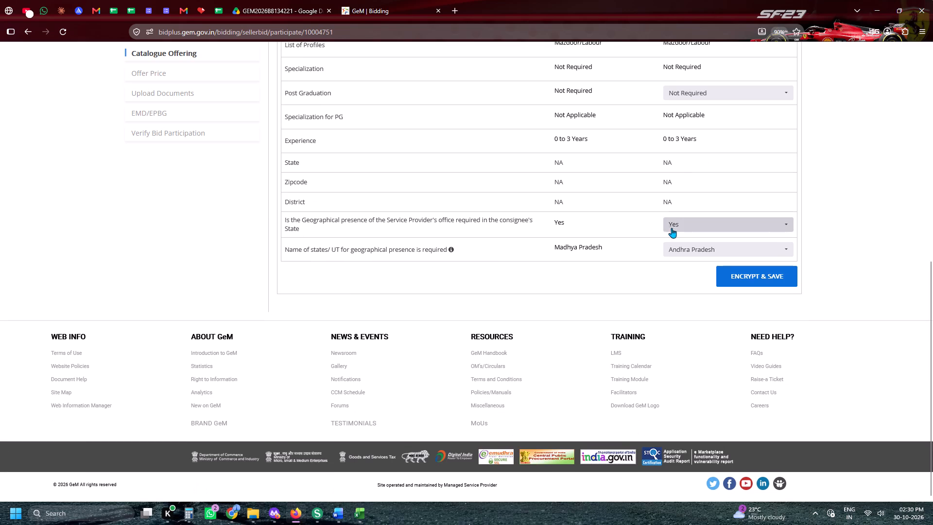
pyautogui.click(688, 249)
pyautogui.click(697, 264)
pyautogui.click(474, 272)
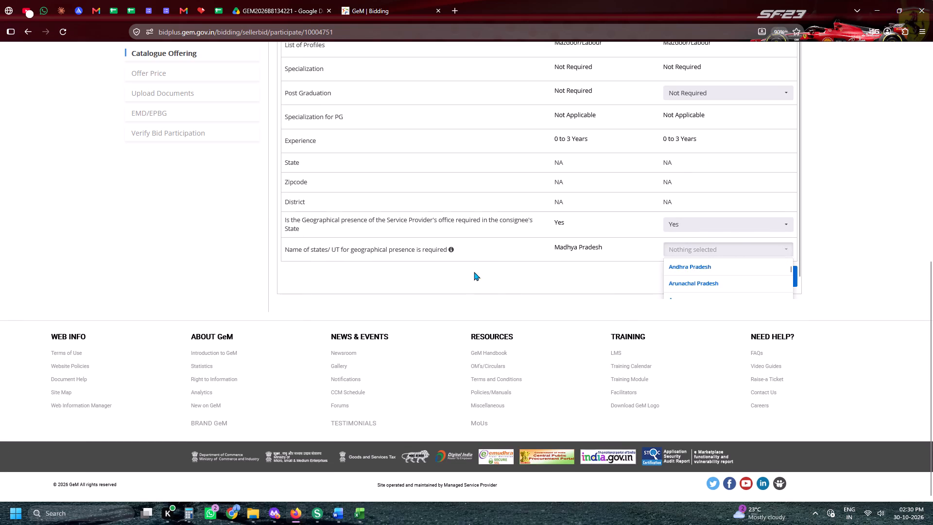
pyautogui.click(722, 255)
pyautogui.press('m')
pyautogui.press('m')
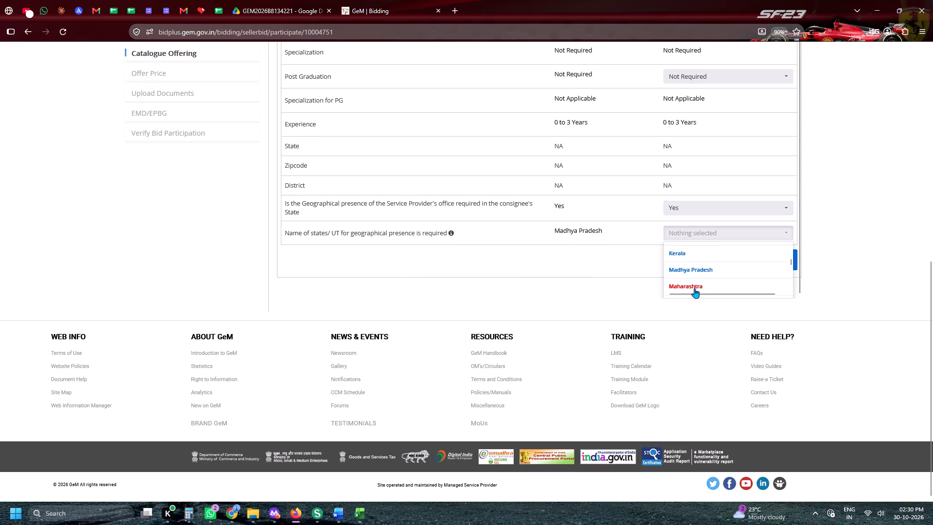
pyautogui.click(695, 271)
pyautogui.click(569, 260)
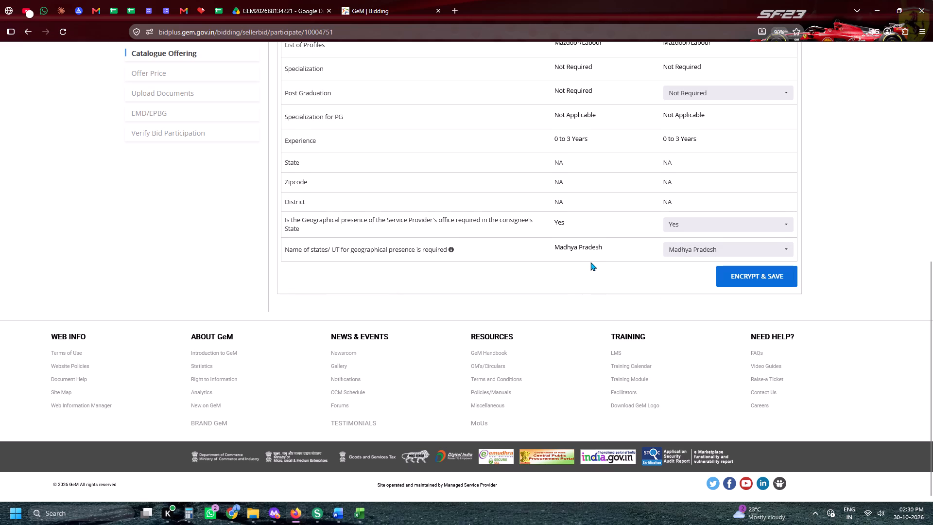
pyautogui.click(739, 279)
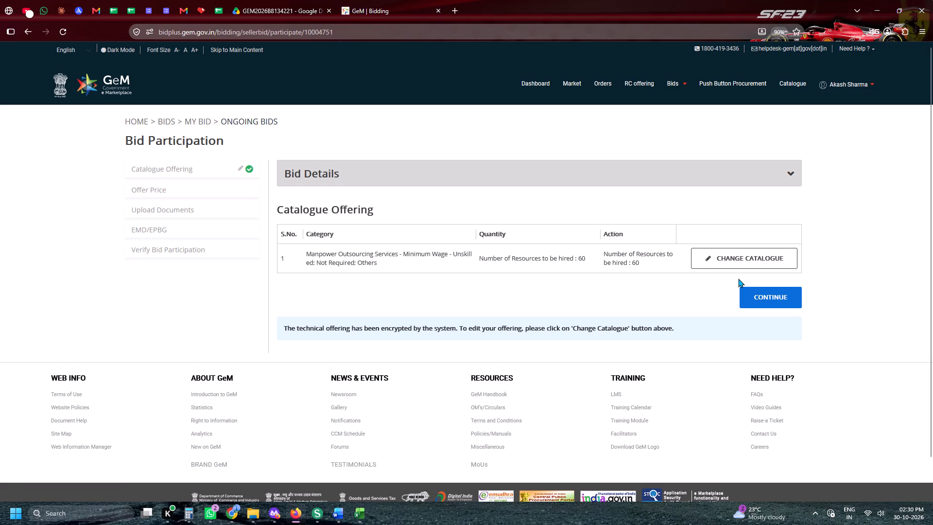
# Continue to Offer Price, enter a 3.85 service charge percentage, show the estimated price, and encrypt and save the quote, confirming the encryption.
pyautogui.click(760, 297)
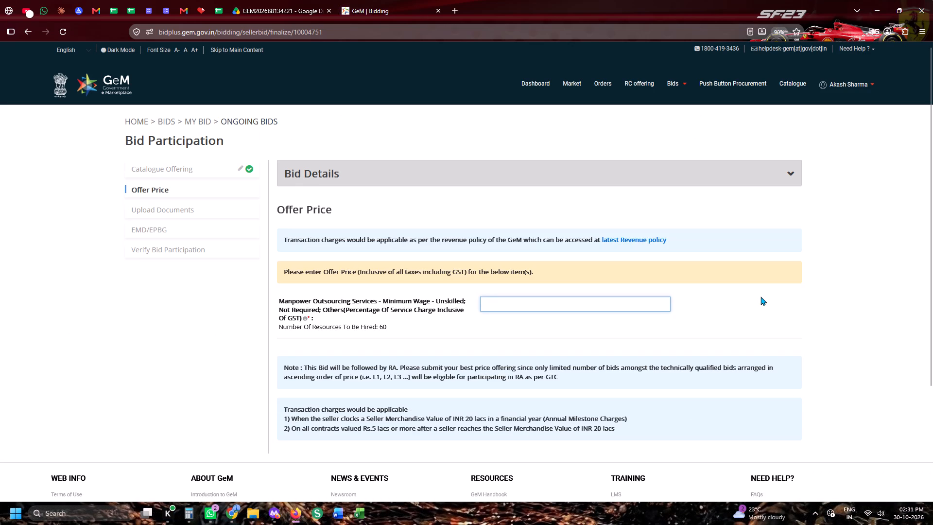
pyautogui.write('3.85')
pyautogui.press('Tab')
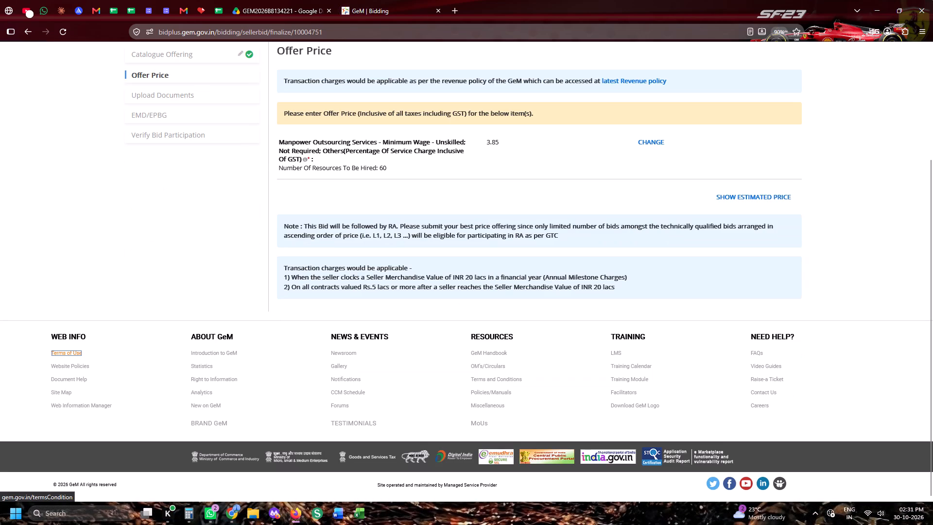
pyautogui.click(741, 209)
pyautogui.click(741, 201)
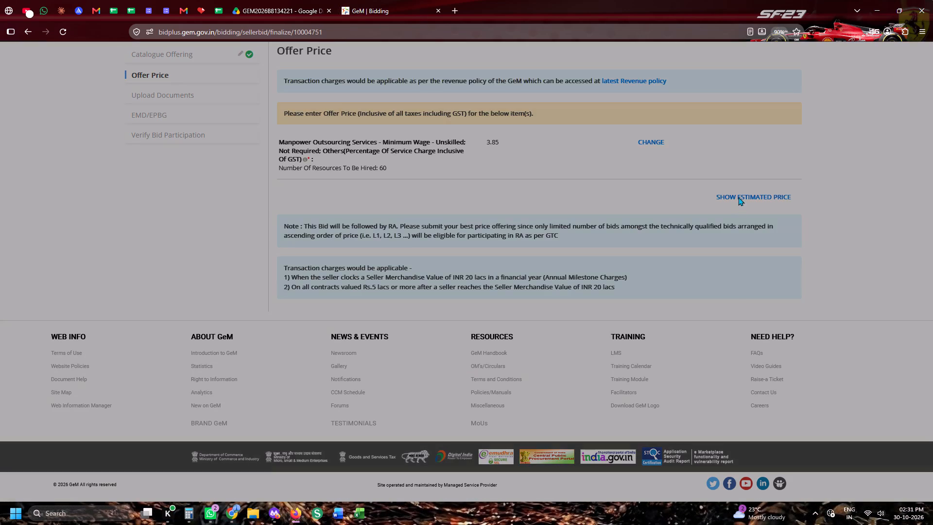
pyautogui.scroll(-5, 719, 208)
pyautogui.click(632, 321)
pyautogui.click(744, 227)
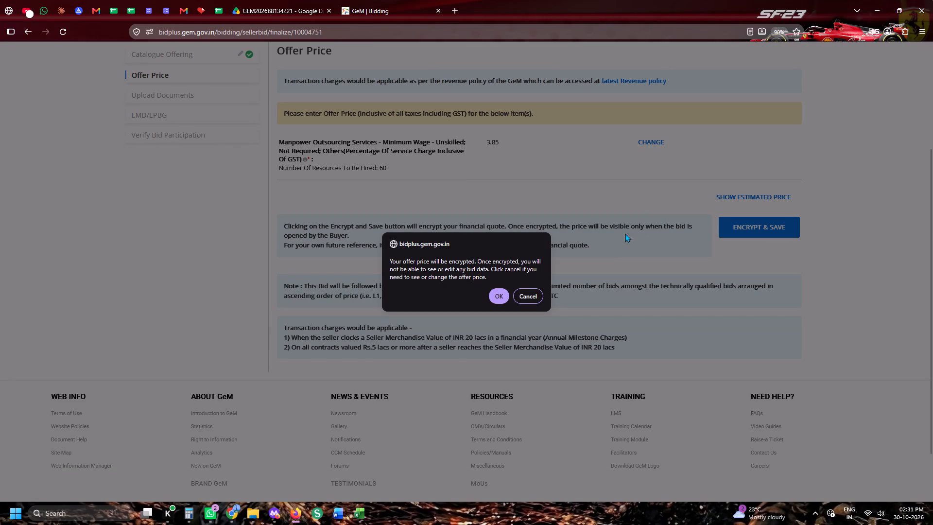
pyautogui.click(499, 294)
# In the Daily Tender Sheet, copy the fill date 30-10-26-MK from the Alwar row to the Betul bid in row 773.
pyautogui.click(241, 0)
pyautogui.click(210, 0)
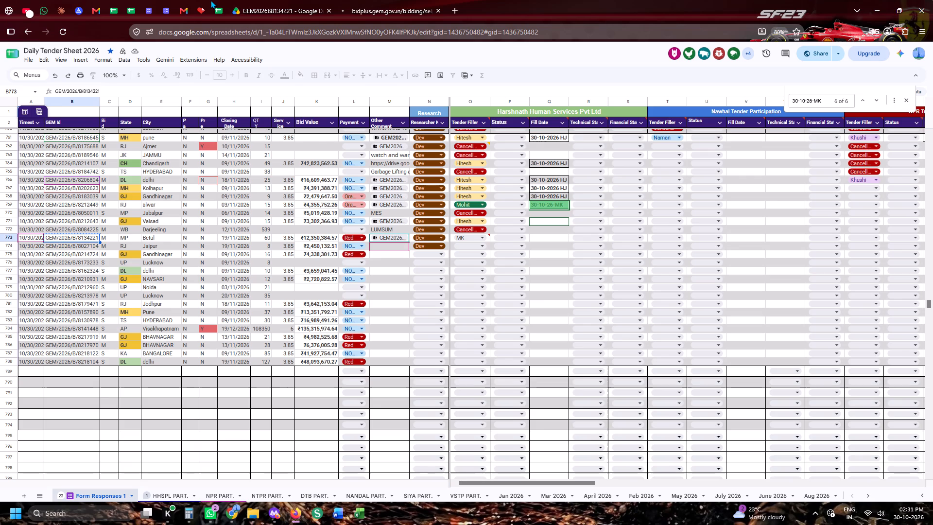
pyautogui.click(554, 201)
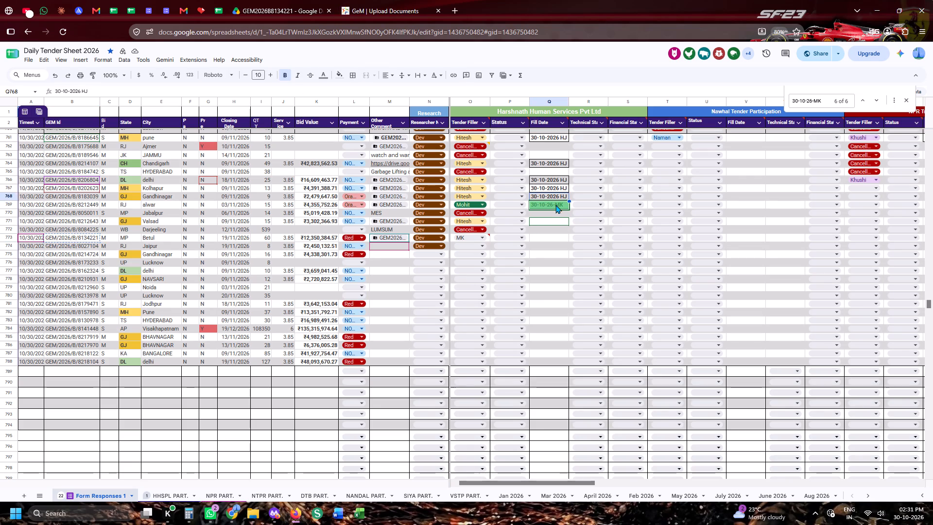
pyautogui.click(555, 205)
pyautogui.hotkey('ctrl', 'c')
pyautogui.hotkey('ctrl', 'c')
pyautogui.hotkey('ctrl', 'c')
pyautogui.click(556, 242)
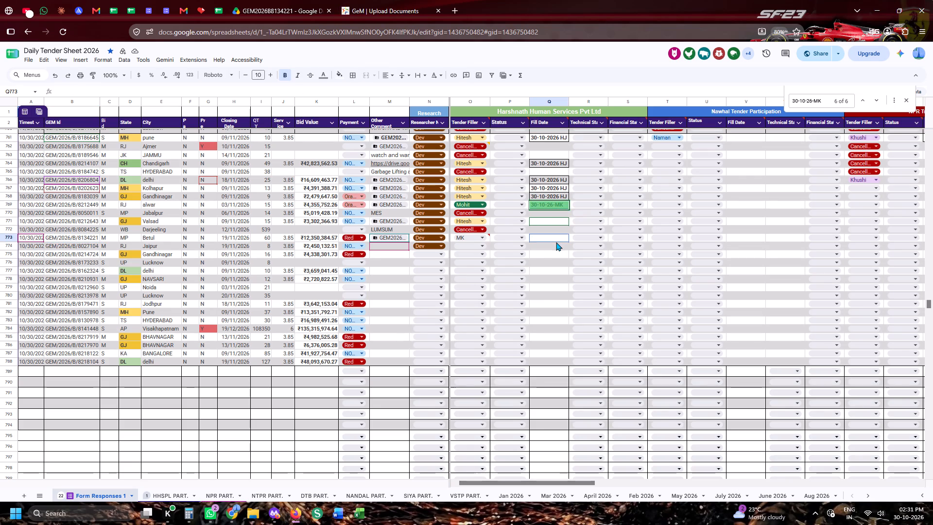
pyautogui.hotkey('ctrl', 'v')
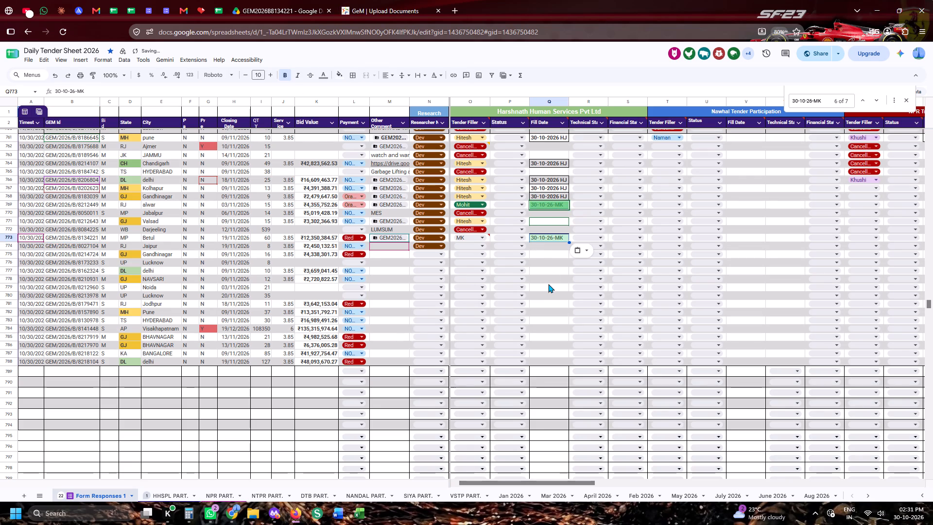
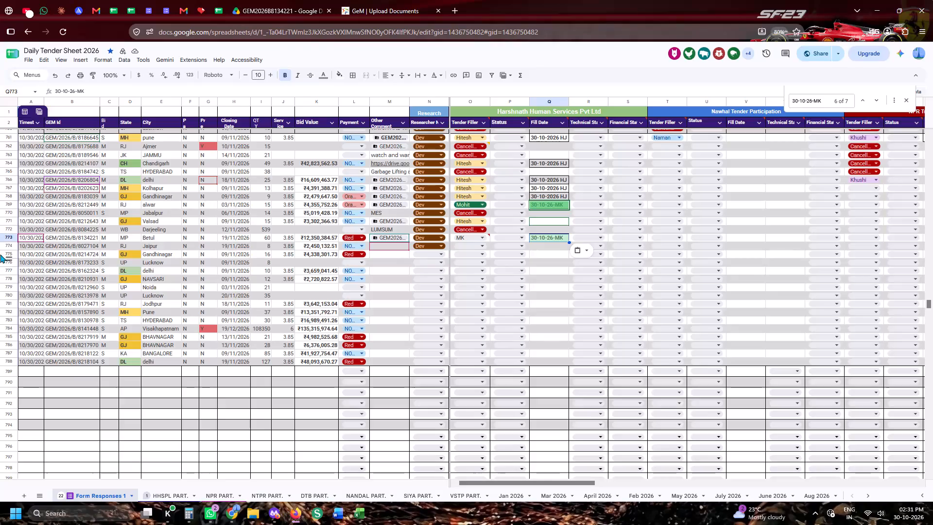
# In the Daily Tender Sheet, copy the GeM bid number of the Betul bid from row 773.
pyautogui.click(0, 237)
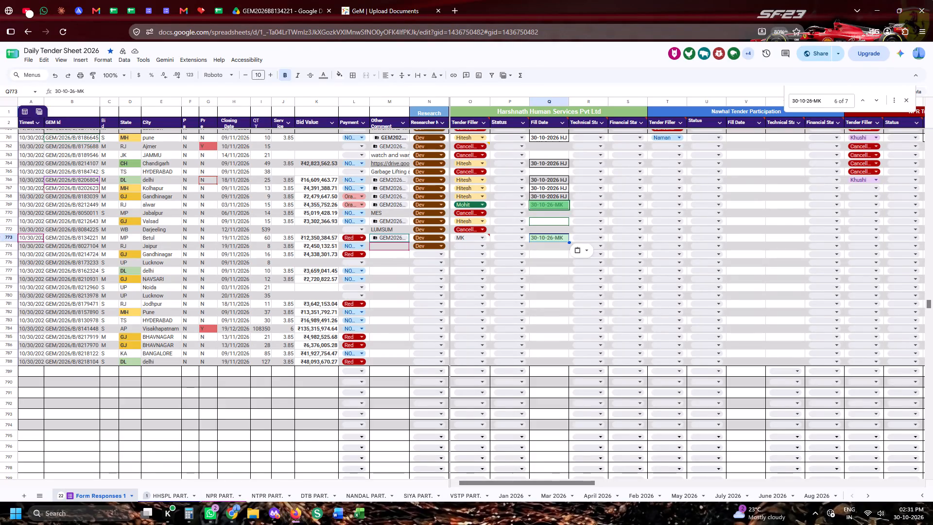
pyautogui.click(59, 234)
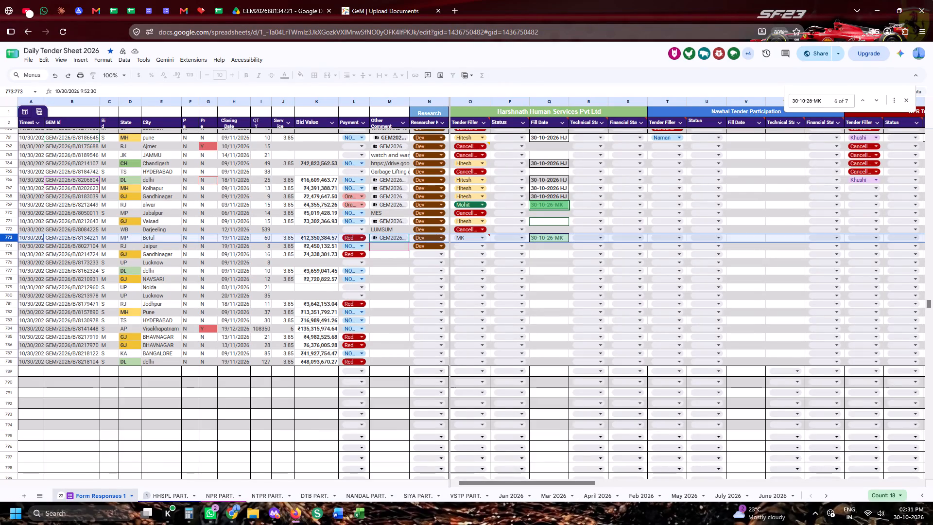
pyautogui.click(65, 240)
pyautogui.hotkey('ctrl', 'c')
pyautogui.hotkey('ctrl', 'c')
pyautogui.hotkey('ctrl', 'c')
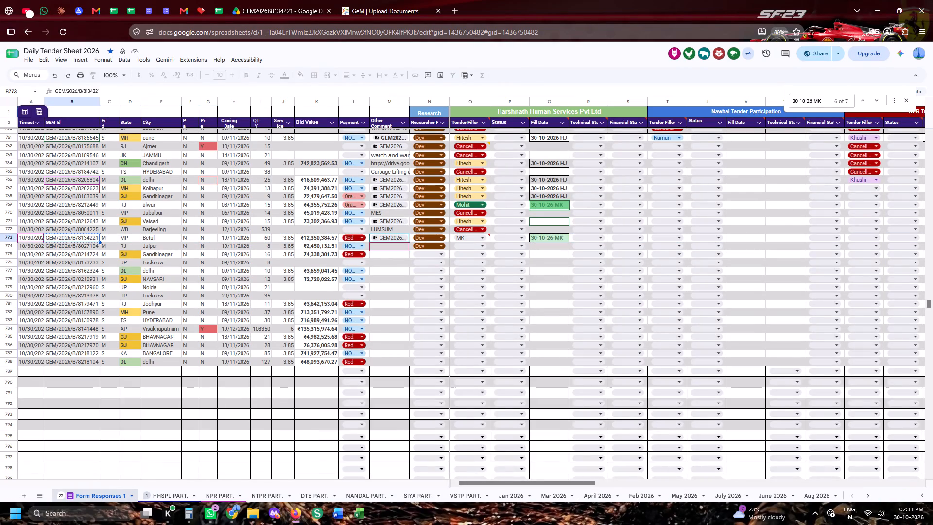
pyautogui.hotkey('ctrl', 'c')
pyautogui.hotkey('ctrl', 'c')
pyautogui.hotkey('ctrl', 'c')
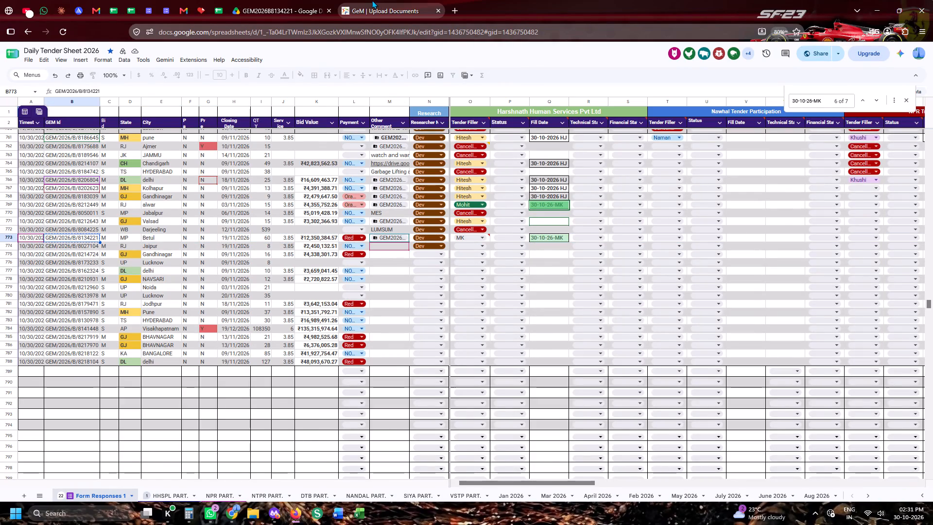
# From the GEM2026B8134221 Drive folder, download SCOPE OF WORK 01, BUYER ADDED ATC 03 and ESIC EPF EDLI 02.
pyautogui.click(372, 0)
pyautogui.click(307, 0)
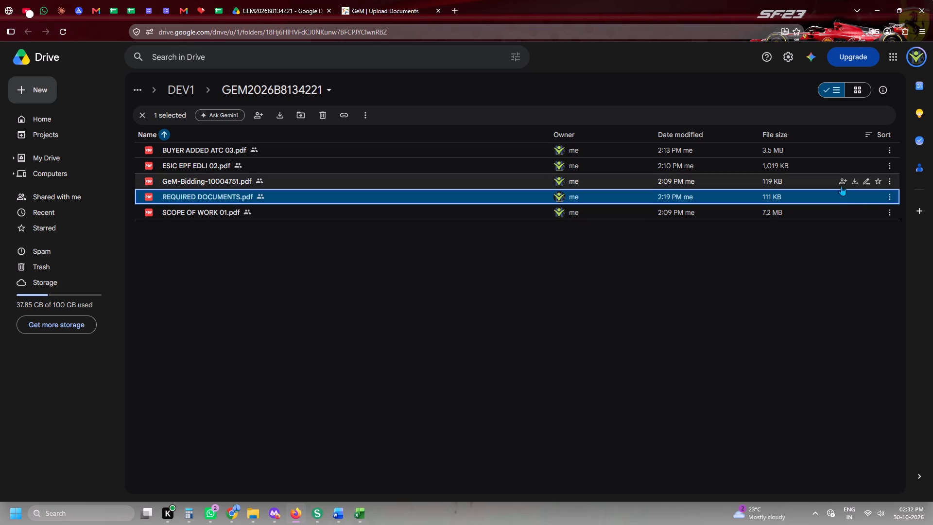
pyautogui.click(855, 213)
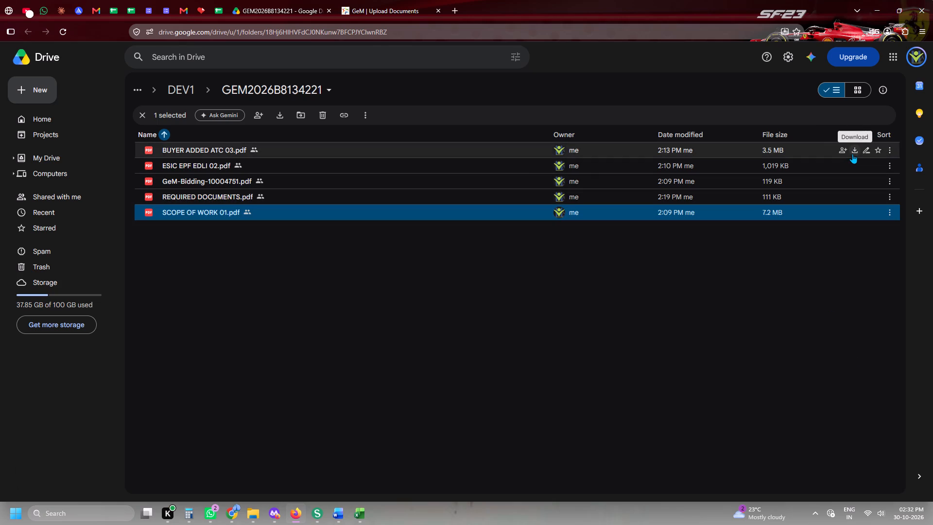
pyautogui.click(852, 154)
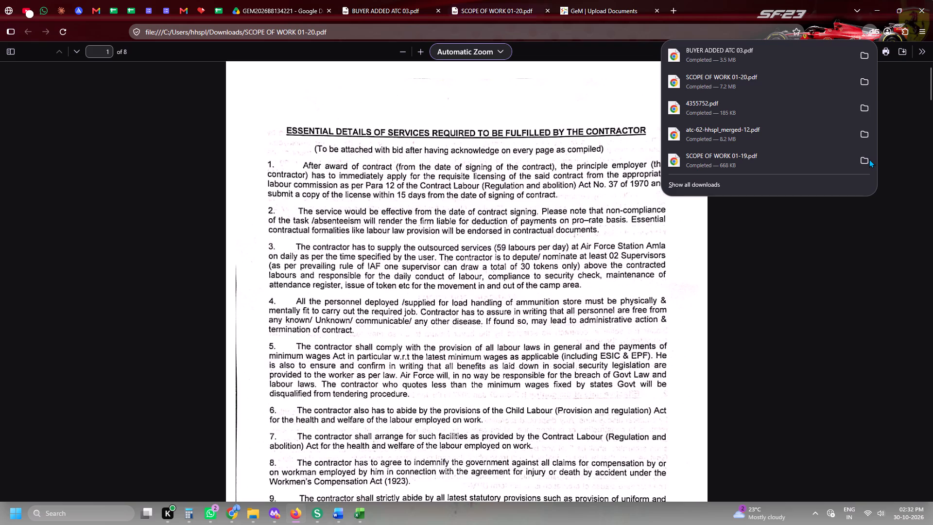
pyautogui.click(321, 0)
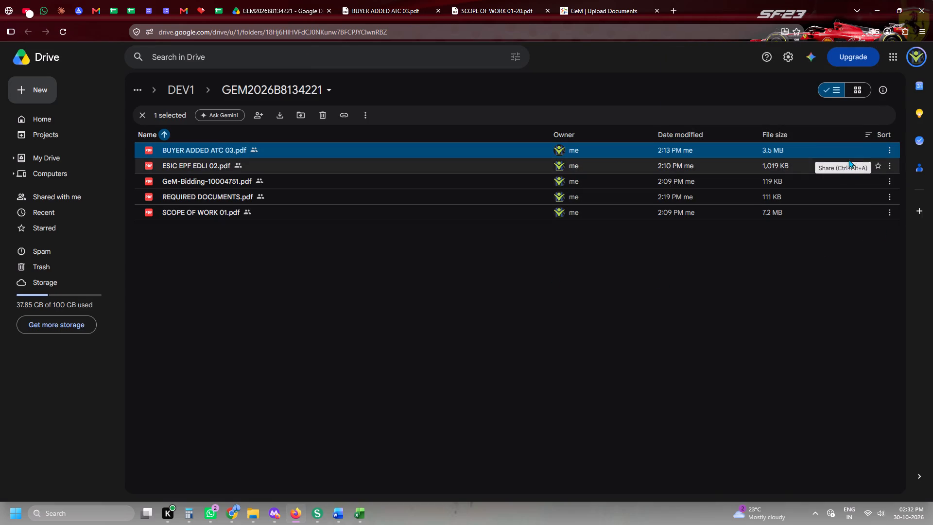
pyautogui.click(852, 166)
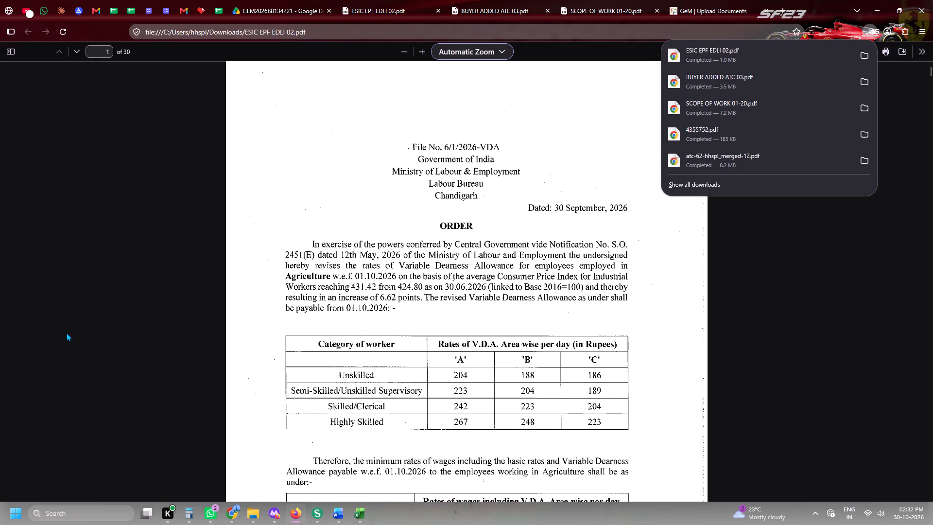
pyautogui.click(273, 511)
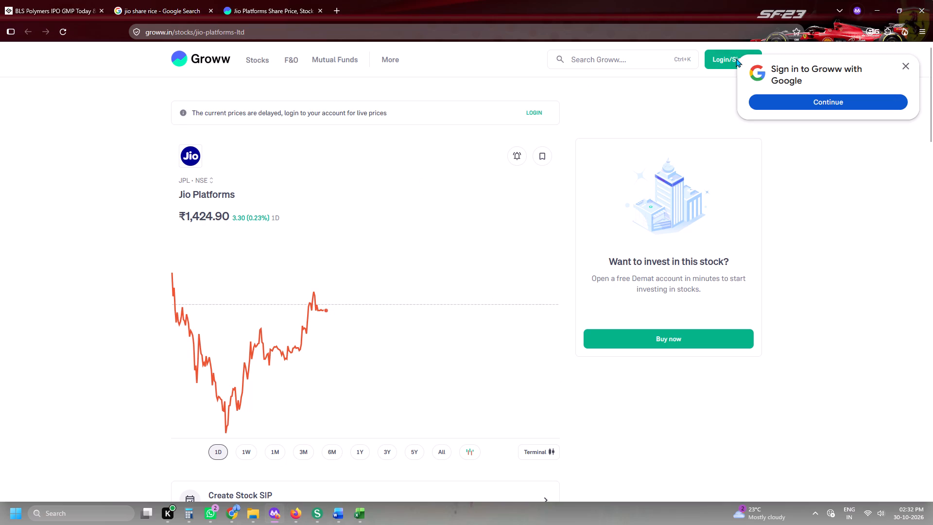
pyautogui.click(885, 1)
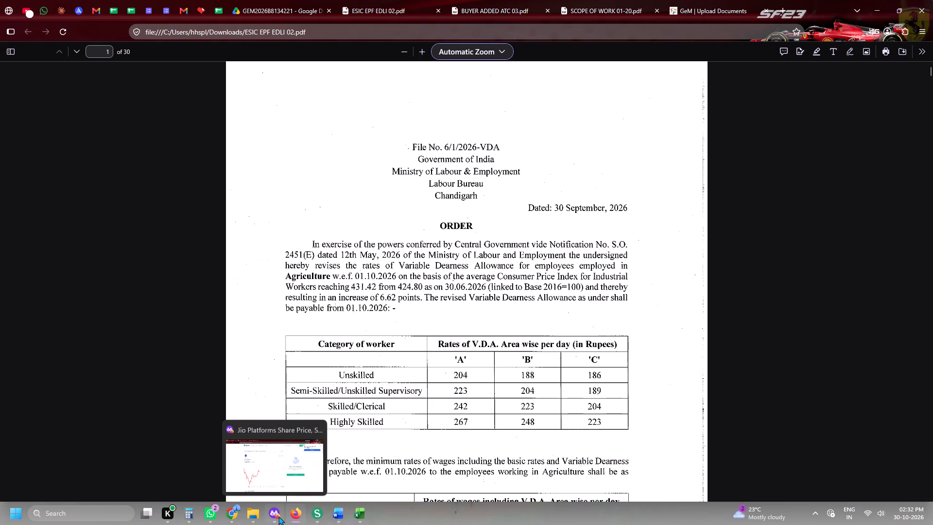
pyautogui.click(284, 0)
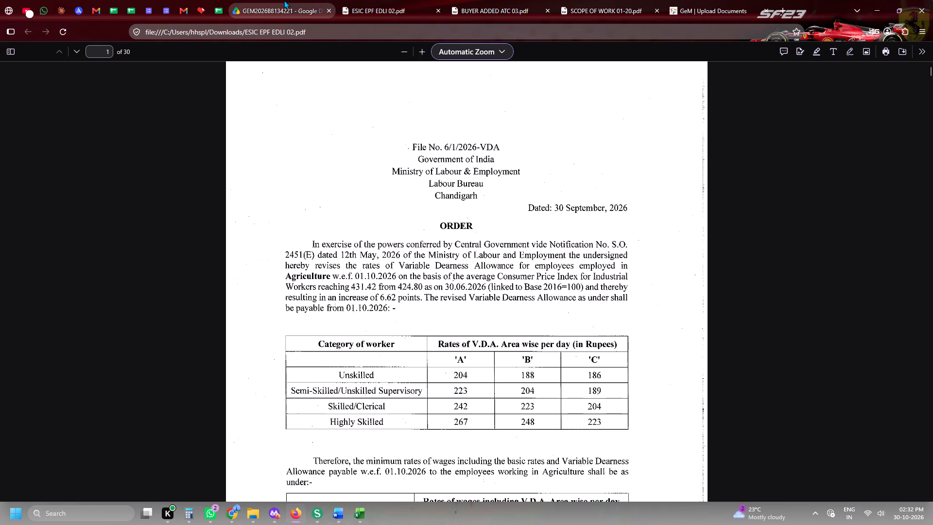
# Switch to Sejda PDF Desktop and start a new merge with ESIC EPF EDLI 02, BUYER ADDED ATC 03 and SCOPE OF WORK 01-20.
pyautogui.click(319, 512)
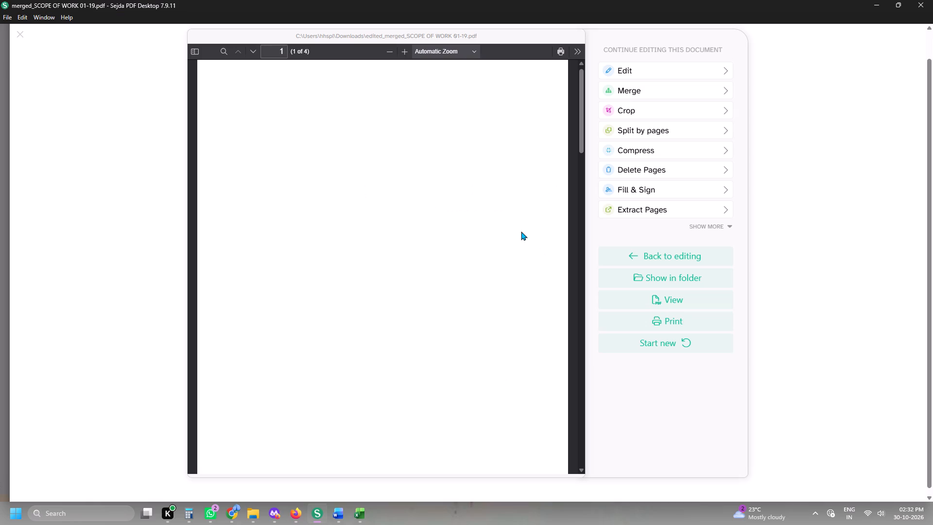
pyautogui.click(649, 342)
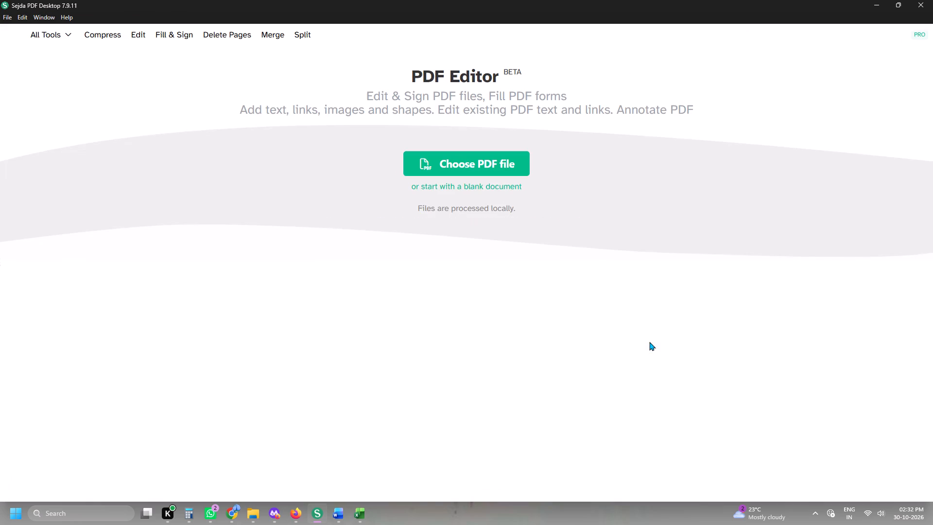
pyautogui.click(277, 35)
pyautogui.click(420, 149)
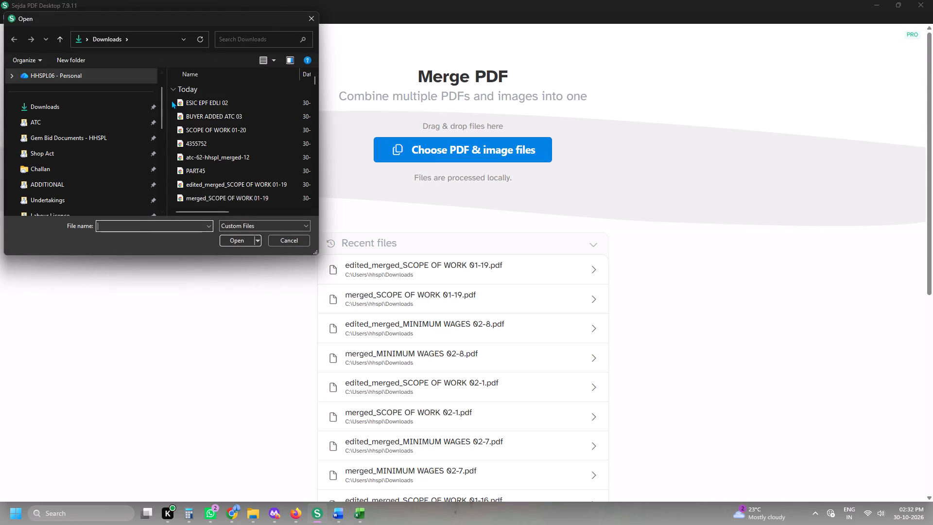
pyautogui.moveTo(171, 100); pyautogui.dragTo(184, 136)
pyautogui.click(238, 240)
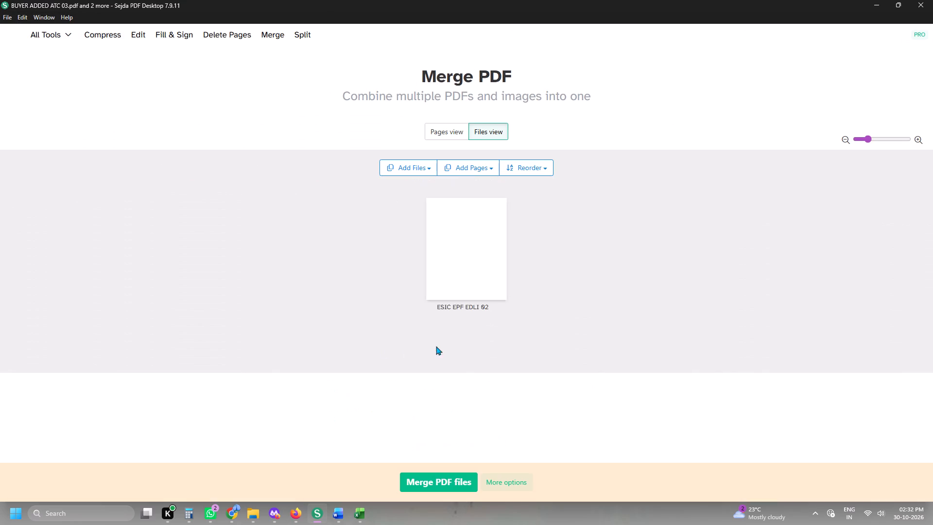
# Order the files as Scope of Work, ESIC EPF EDLI, Buyer Added ATC, and merge them into Downloads as merged_ESIC EPF EDLI 02.
pyautogui.moveTo(560, 274); pyautogui.dragTo(304, 267)
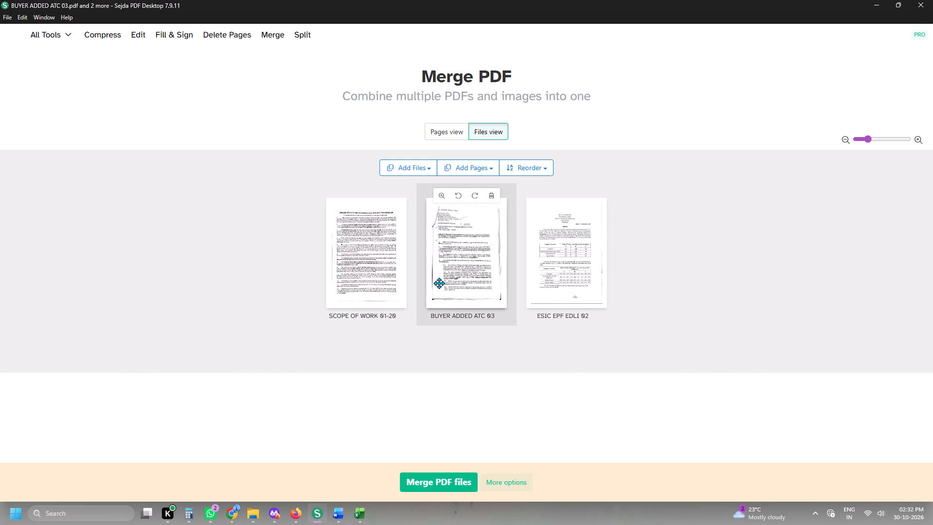
pyautogui.moveTo(488, 271); pyautogui.dragTo(612, 271)
pyautogui.click(436, 476)
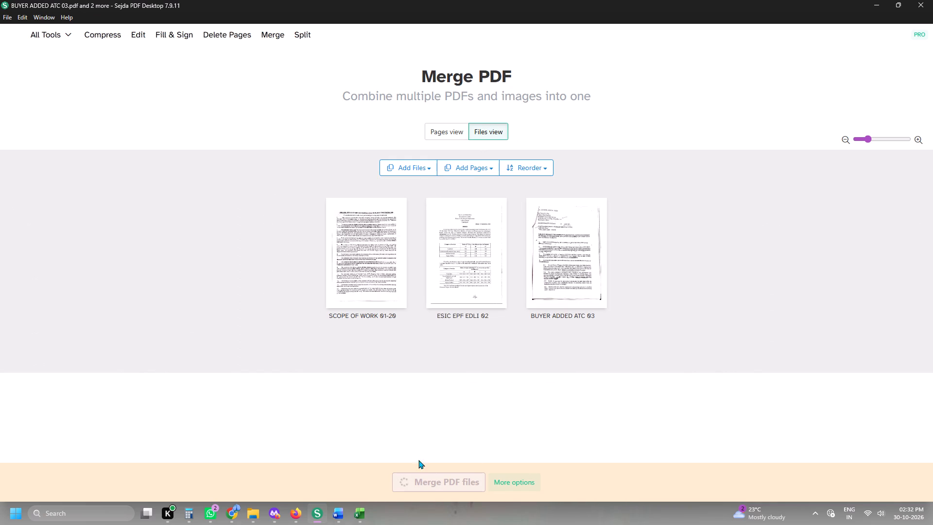
pyautogui.click(41, 99)
pyautogui.click(44, 105)
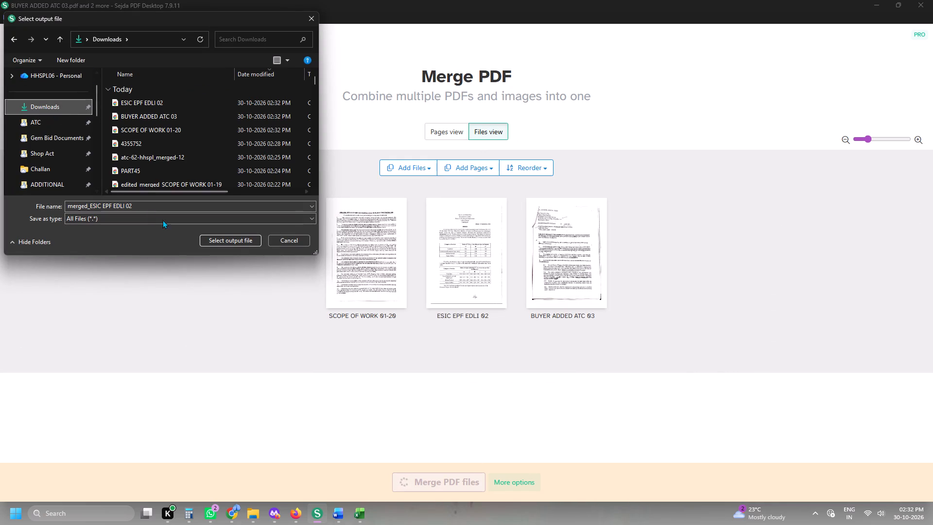
pyautogui.click(215, 235)
# In Firefox, start a new iLovePDF merge and open its file selection at the Downloads folder.
pyautogui.click(299, 507)
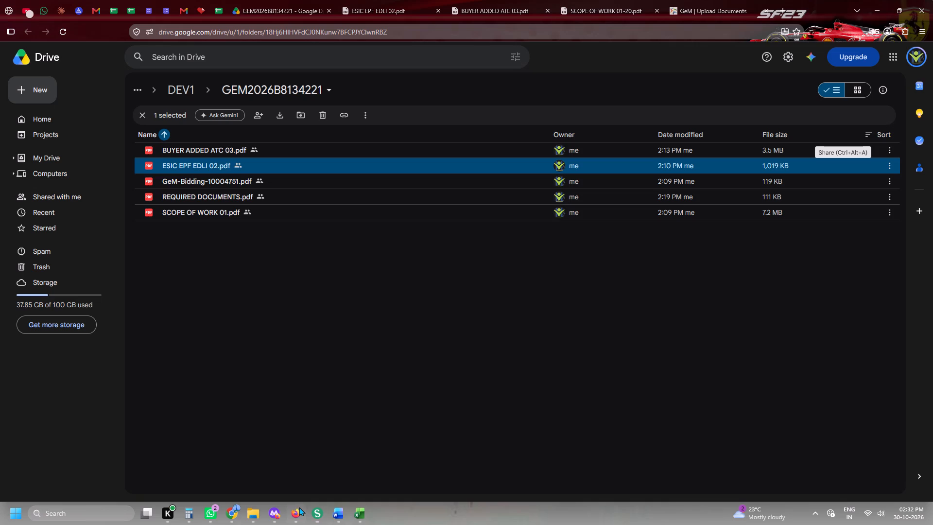
pyautogui.click(206, 0)
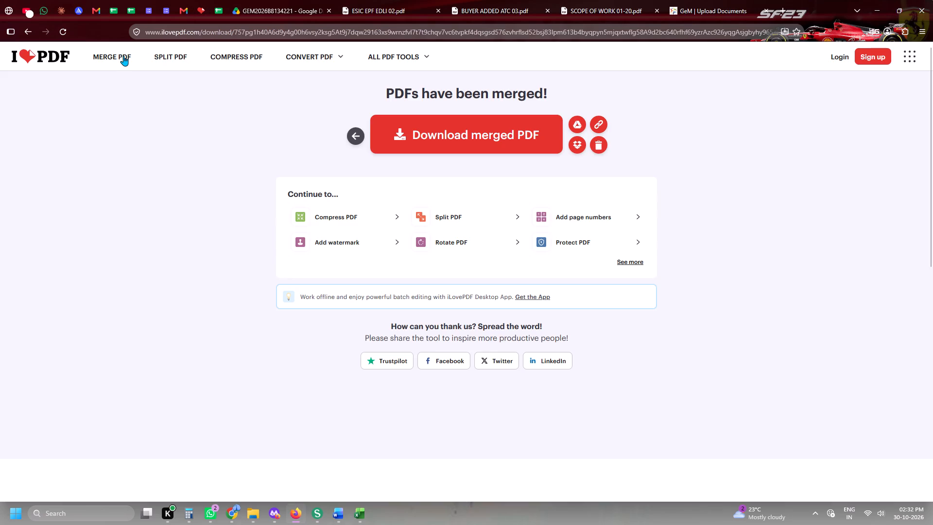
pyautogui.click(122, 55)
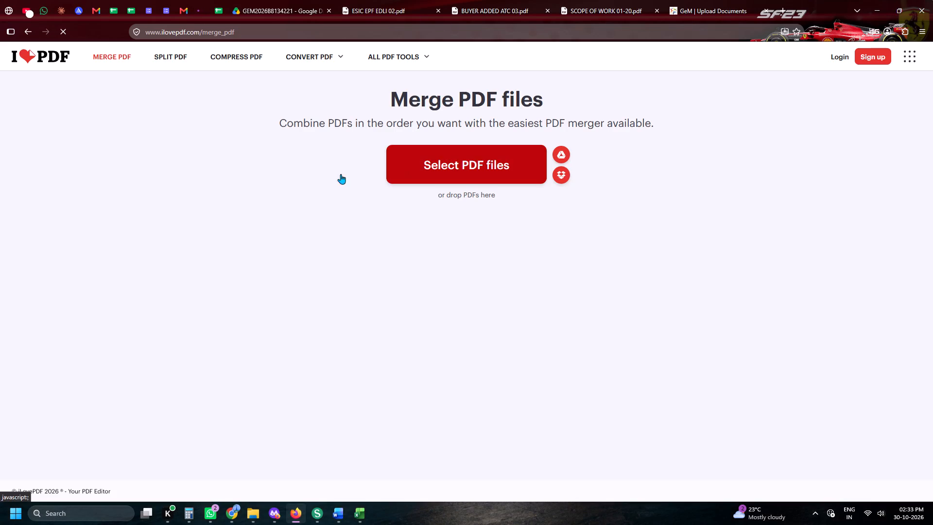
pyautogui.click(443, 143)
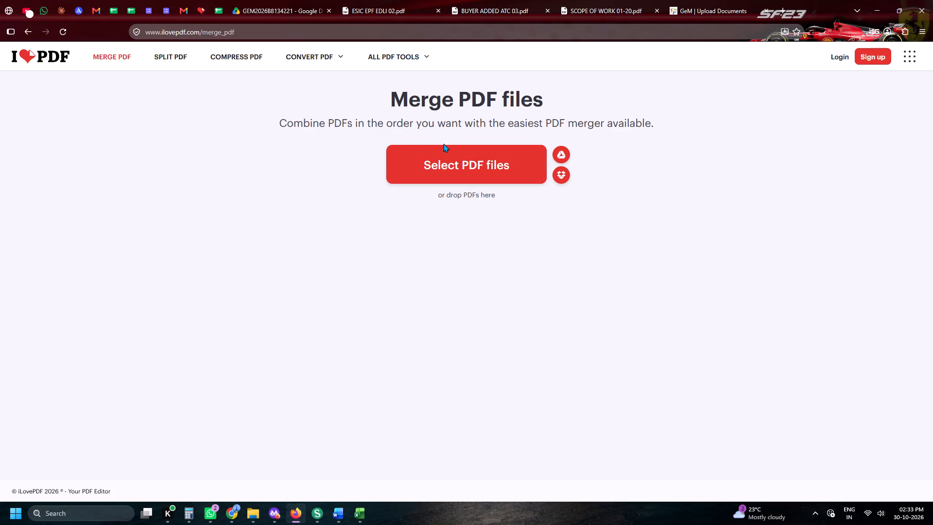
pyautogui.click(448, 163)
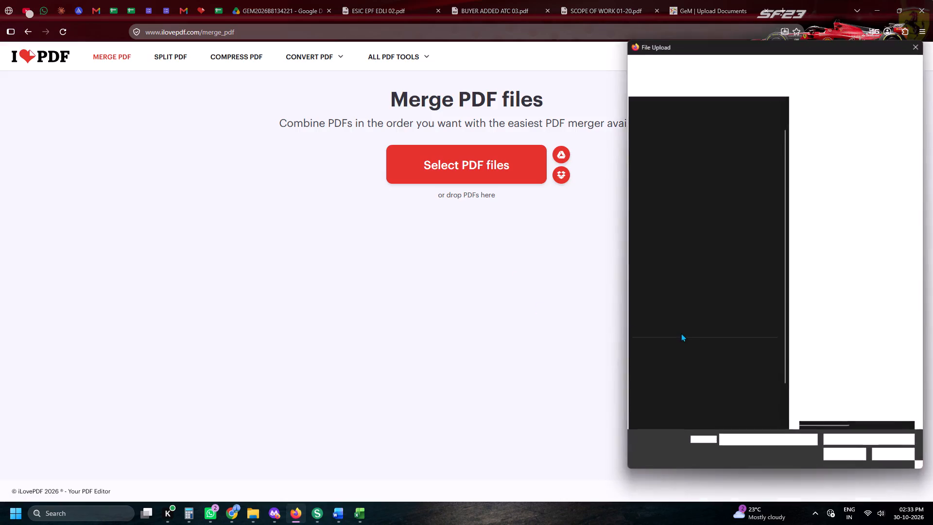
pyautogui.scroll(4, 673, 252)
pyautogui.click(674, 172)
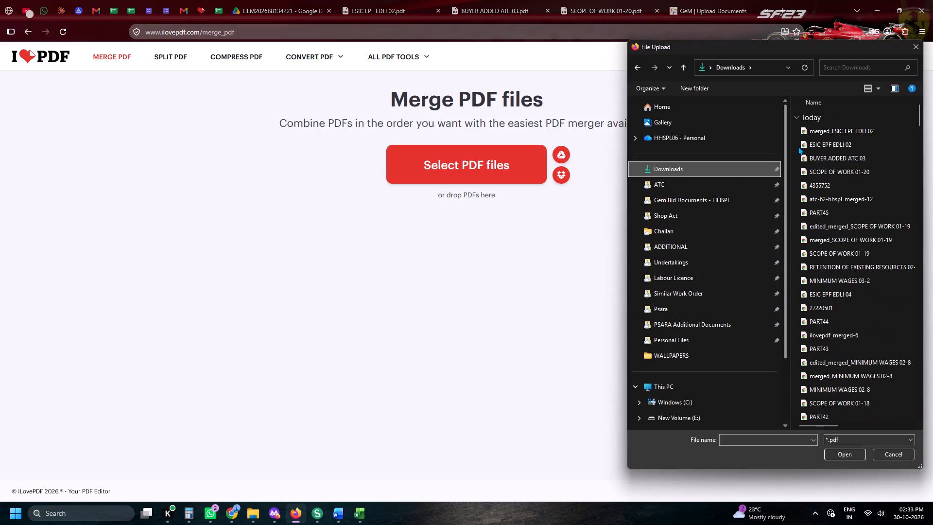
pyautogui.click(674, 195)
pyautogui.click(672, 166)
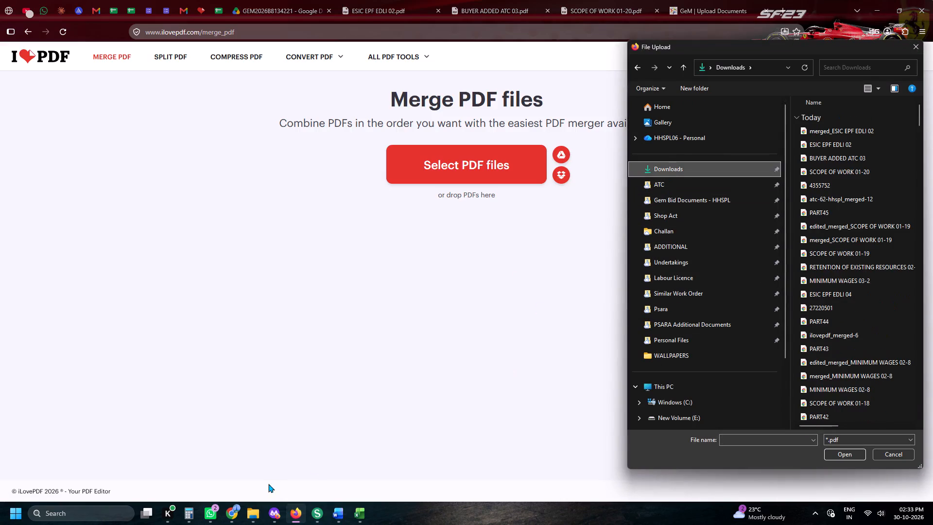
# Back in Sejda, edit the merged PDF, placing the saved stamp with signature at the bottom of page 1 and repeating it on all pages.
pyautogui.click(317, 516)
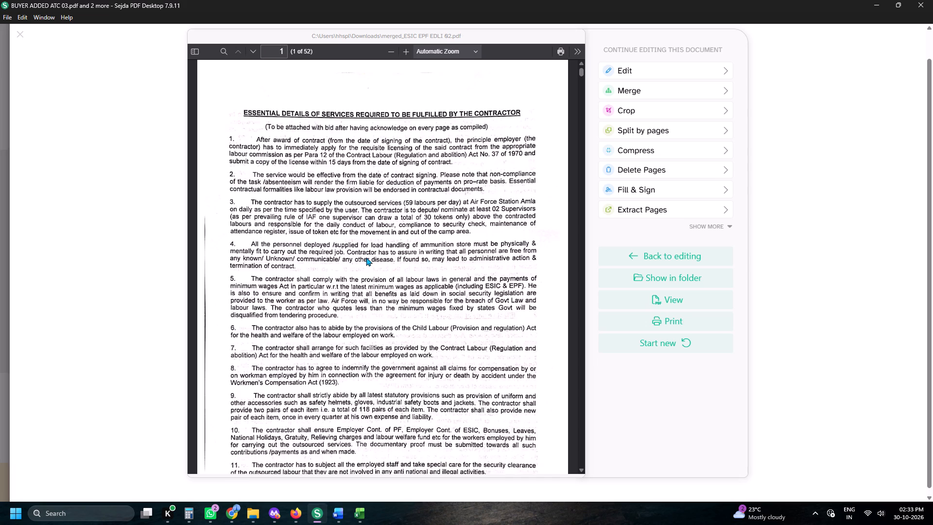
pyautogui.scroll(-13, 366, 257)
pyautogui.click(613, 70)
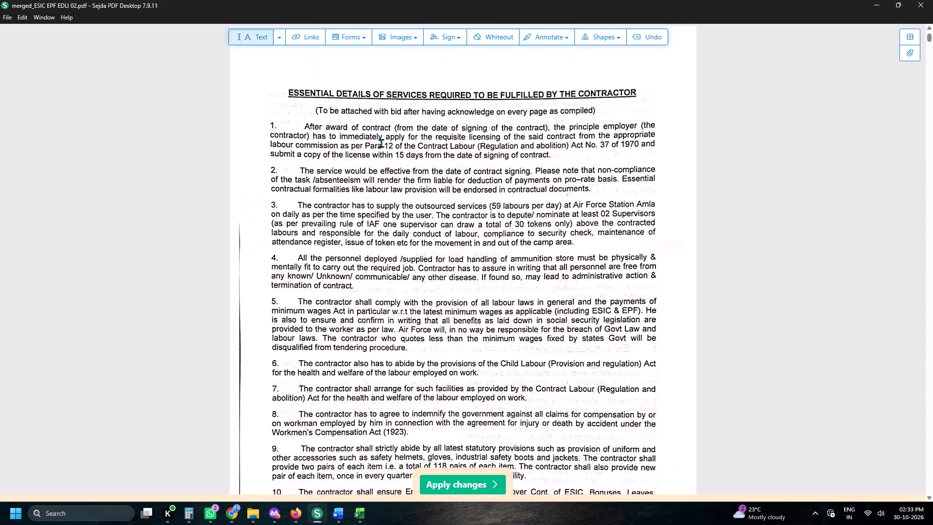
pyautogui.click(441, 39)
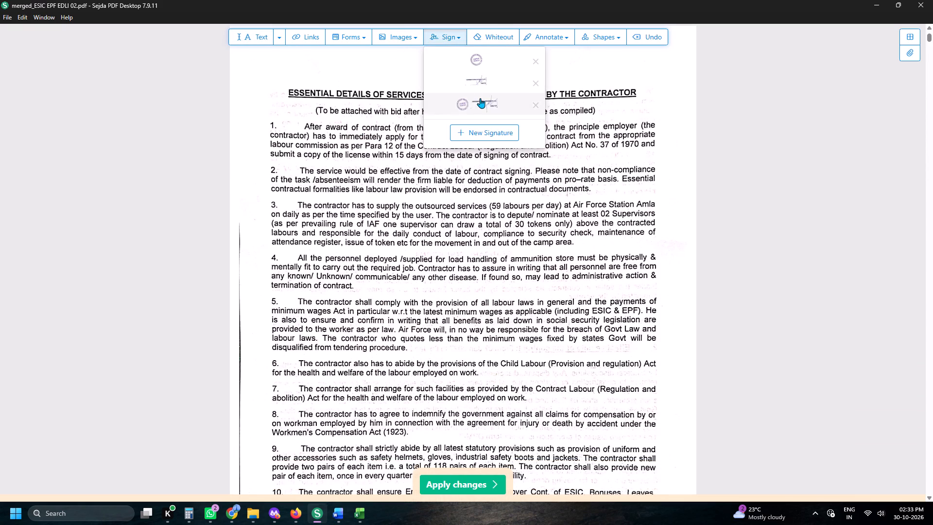
pyautogui.click(480, 98)
pyautogui.press('space')
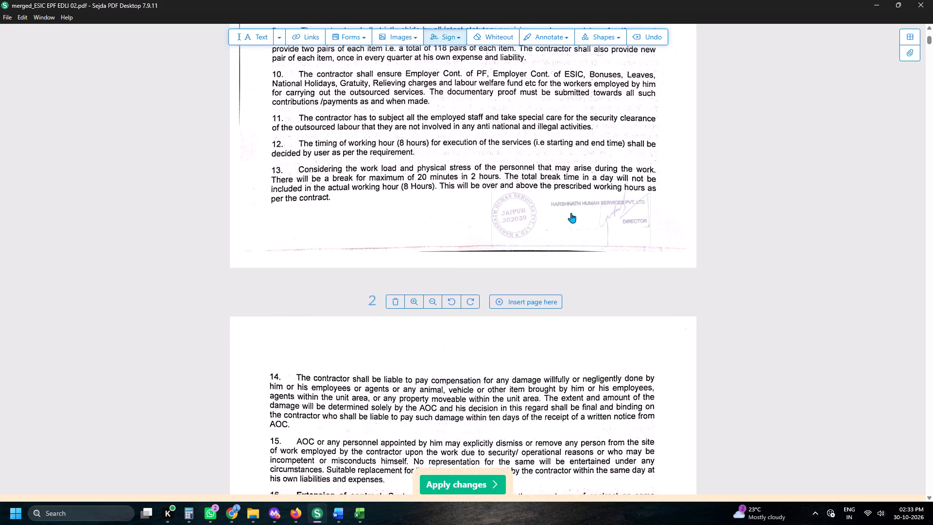
pyautogui.click(570, 211)
pyautogui.click(535, 172)
pyautogui.click(533, 191)
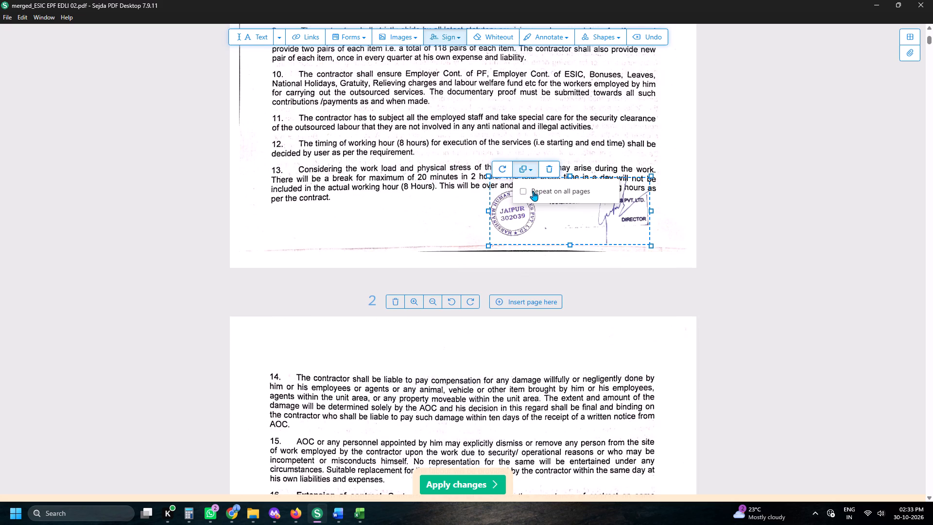
# Check the repeated stamp with signature on pages 1 to 16 for overlaps with existing signatures.
pyautogui.press('space')
pyautogui.press('space')
pyautogui.press('space')
pyautogui.press('space')
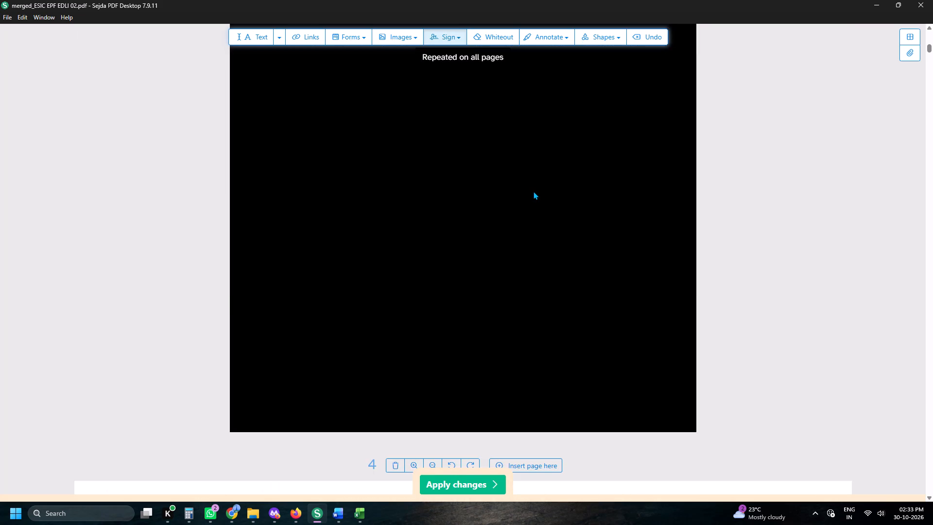
pyautogui.press('space')
pyautogui.press('space')
pyautogui.press('space')
pyautogui.press('space')
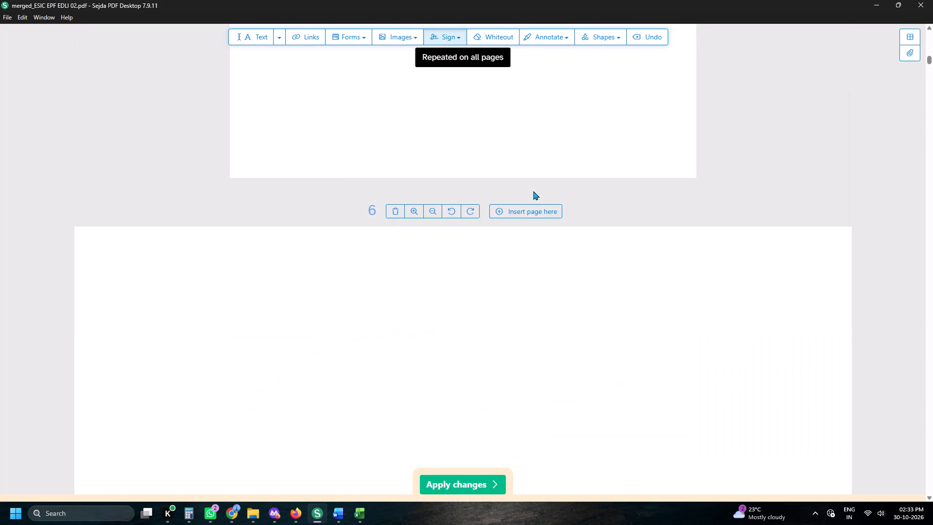
pyautogui.press('space')
pyautogui.press('space')
pyautogui.press('space')
pyautogui.press('space')
pyautogui.press('space')
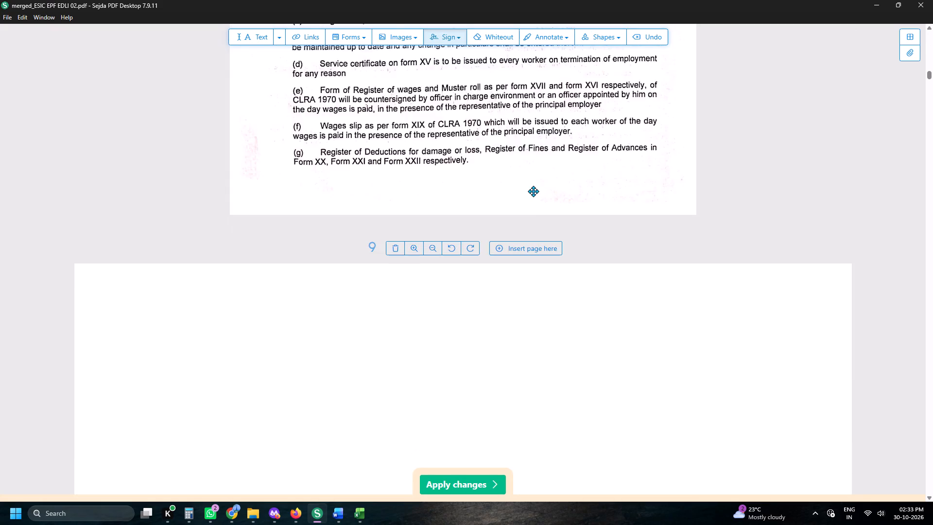
pyautogui.press('space')
pyautogui.press('space')
pyautogui.press('space')
pyautogui.press('space')
pyautogui.press('space')
pyautogui.press('space')
pyautogui.press('space')
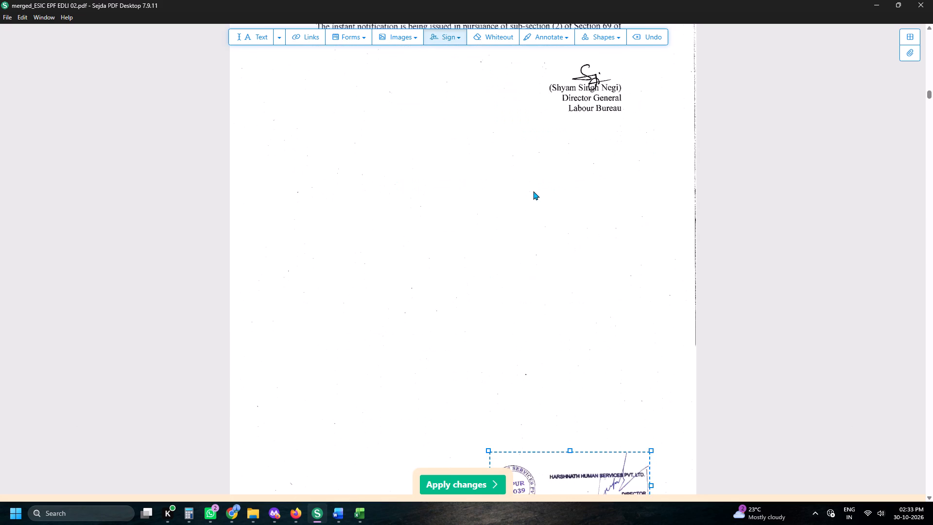
pyautogui.press('space')
pyautogui.press('space')
pyautogui.press('space')
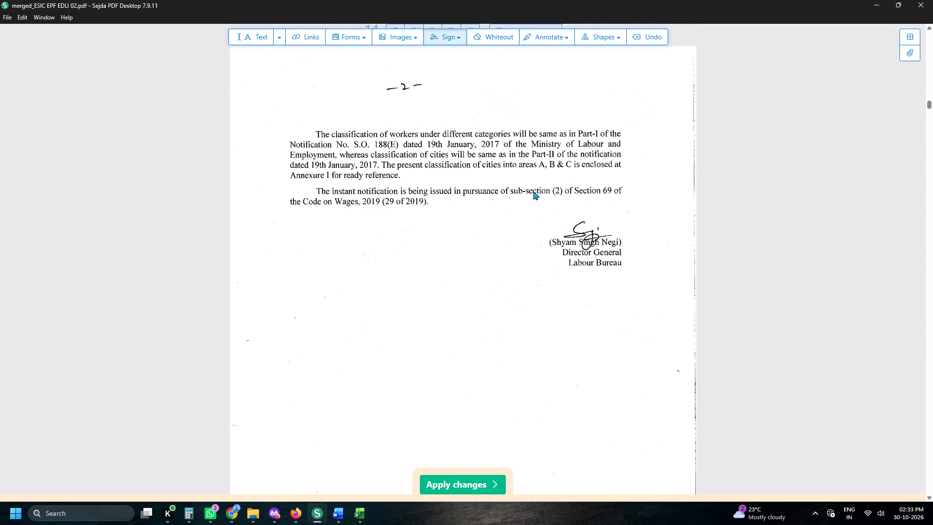
pyautogui.press('space')
pyautogui.press('space')
pyautogui.press('space')
pyautogui.press('space')
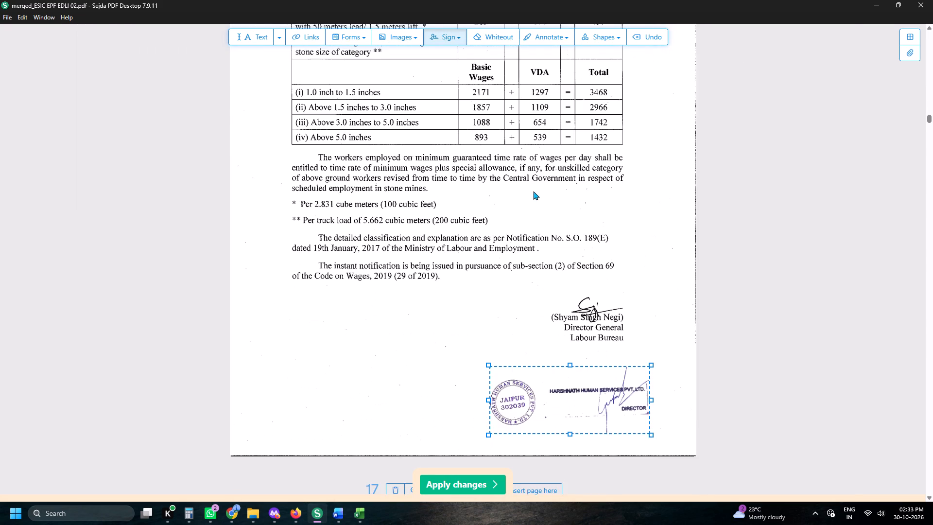
# Delete the stamp covering the officer's signature on page 15 and place the saved stamp with signature at the page's lower left.
pyautogui.scroll(2, 533, 191)
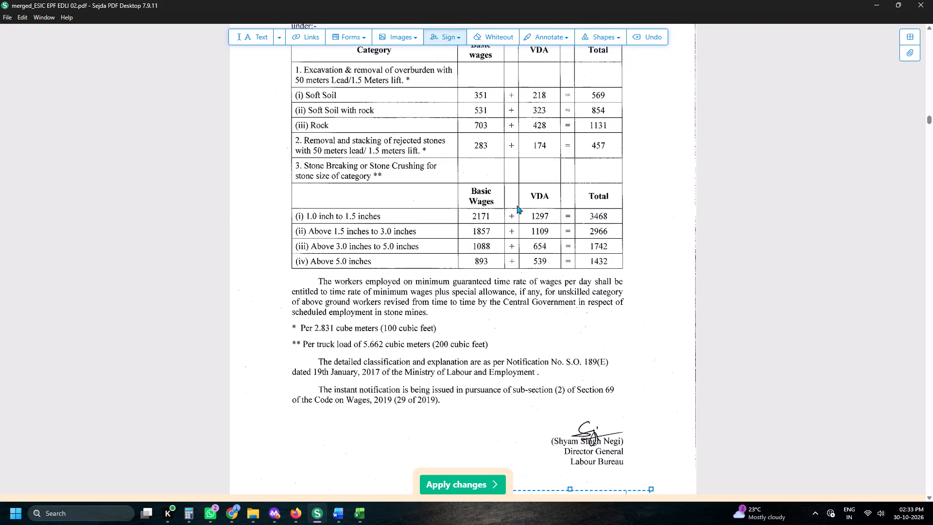
pyautogui.scroll(5, 517, 205)
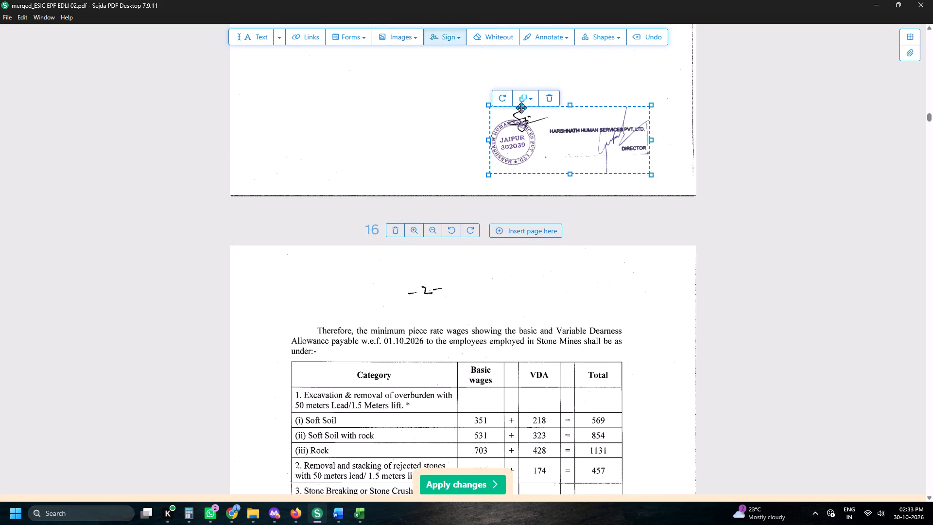
pyautogui.click(550, 97)
pyautogui.click(456, 34)
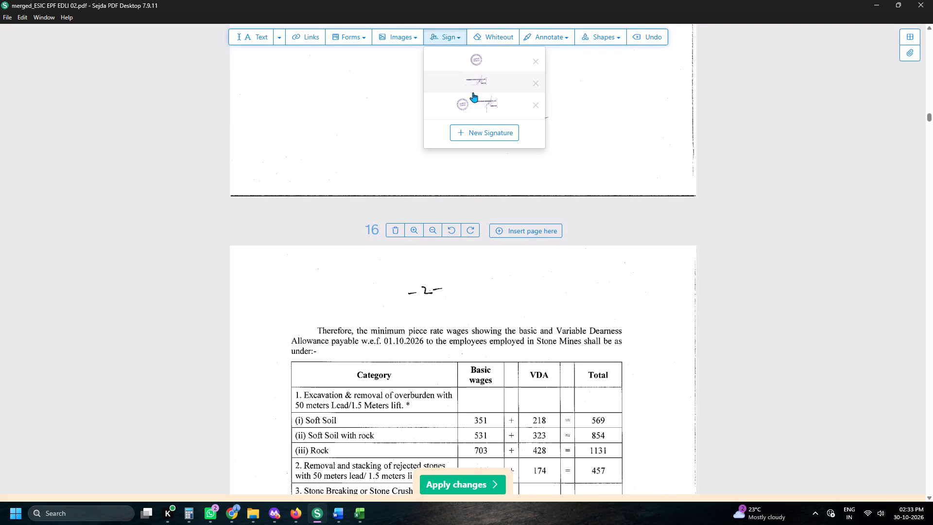
pyautogui.click(473, 102)
pyautogui.click(357, 97)
# Delete the stamp overlapping the officer's signature on page 19 and re-add the saved stamp with signature at the page's lower left.
pyautogui.scroll(-7, 368, 134)
pyautogui.press('space')
pyautogui.press('space')
pyautogui.press('space')
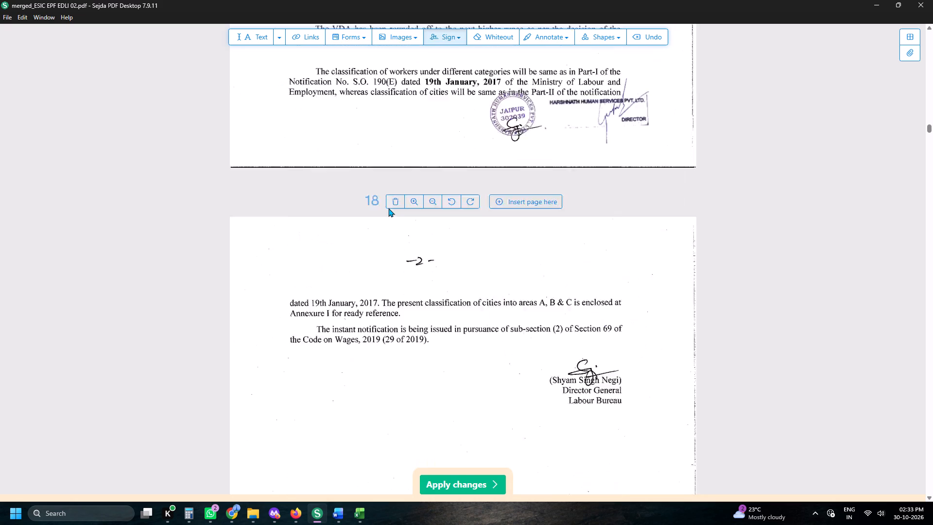
pyautogui.press('space')
pyautogui.press('space')
pyautogui.press('space')
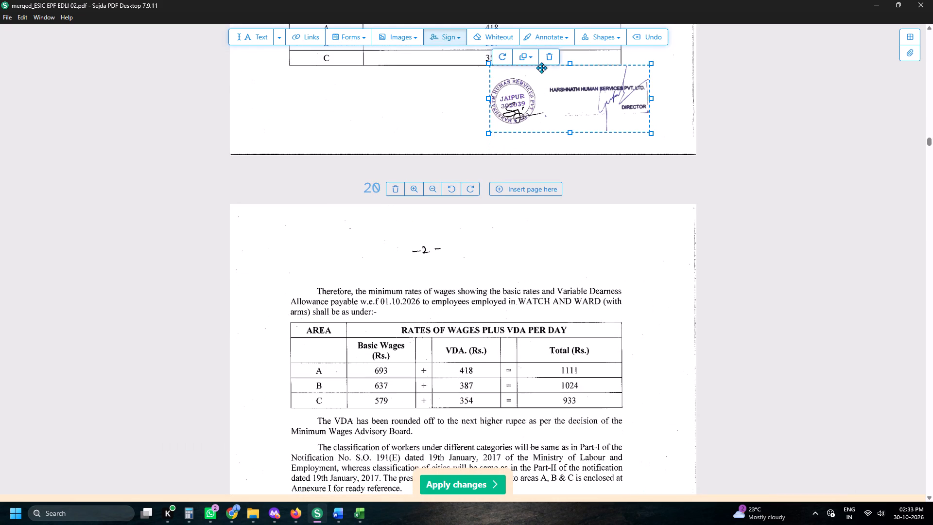
pyautogui.click(547, 58)
pyautogui.click(459, 40)
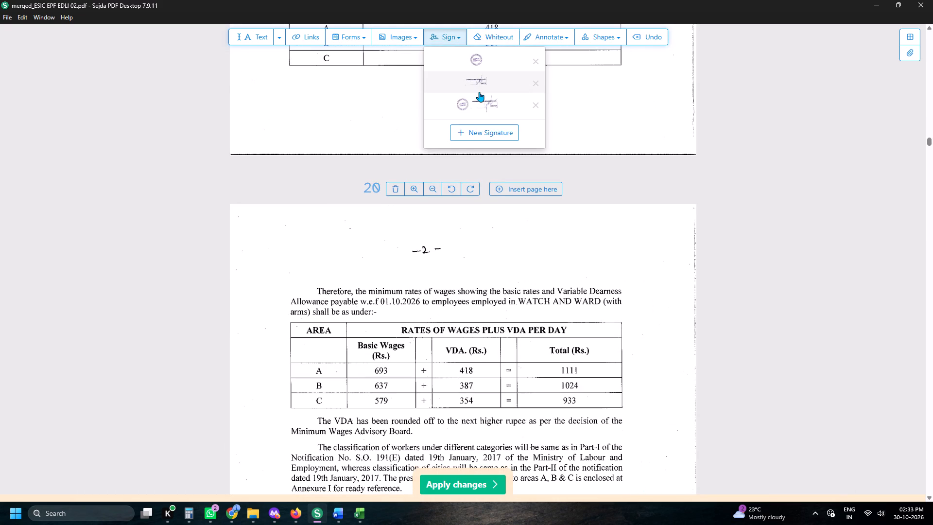
pyautogui.click(479, 93)
pyautogui.click(346, 105)
# Delete the stamp over the officer's signature on page 26 and place the saved stamp with signature at the page's lower left.
pyautogui.press('space')
pyautogui.press('space')
pyautogui.press('space')
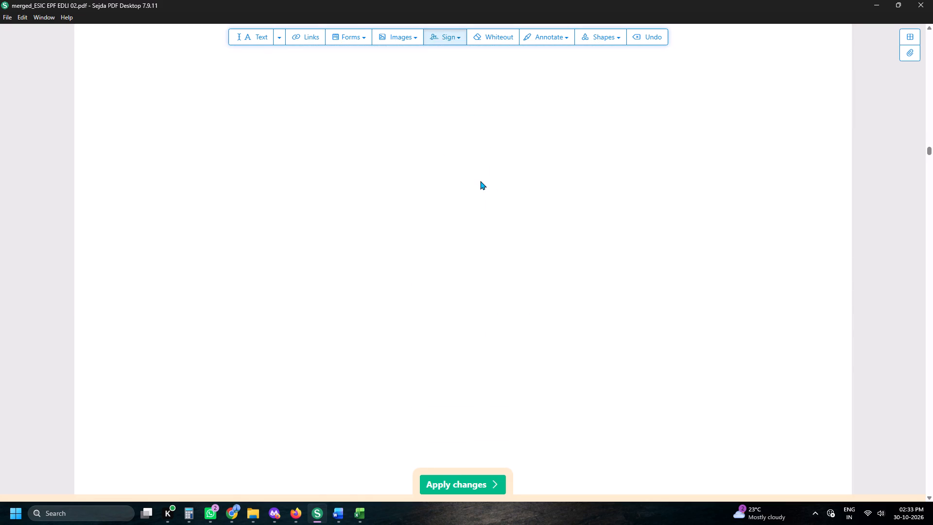
pyautogui.press('space')
pyautogui.scroll(5, 480, 181)
pyautogui.scroll(-6, 480, 181)
pyautogui.press('space')
pyautogui.press('space')
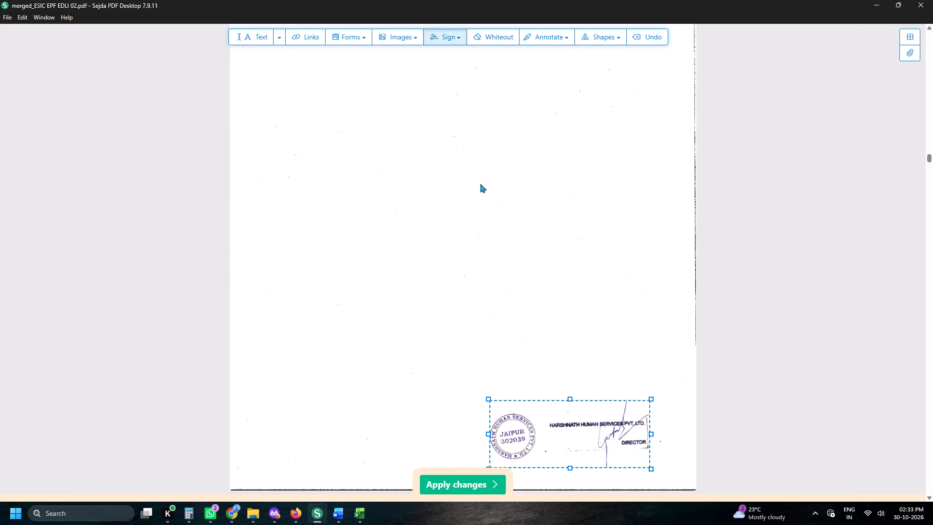
pyautogui.press('space')
pyautogui.press('space')
pyautogui.press('space')
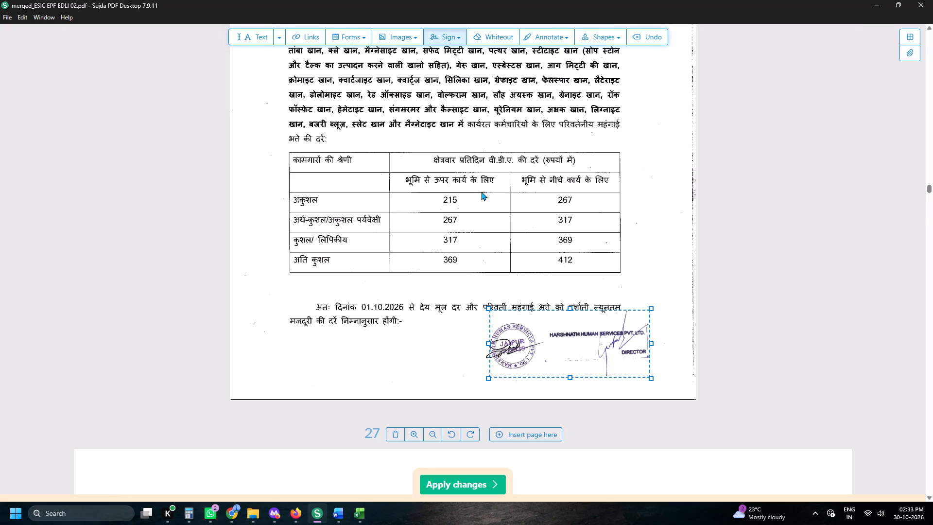
pyautogui.scroll(-2, 529, 252)
pyautogui.click(549, 180)
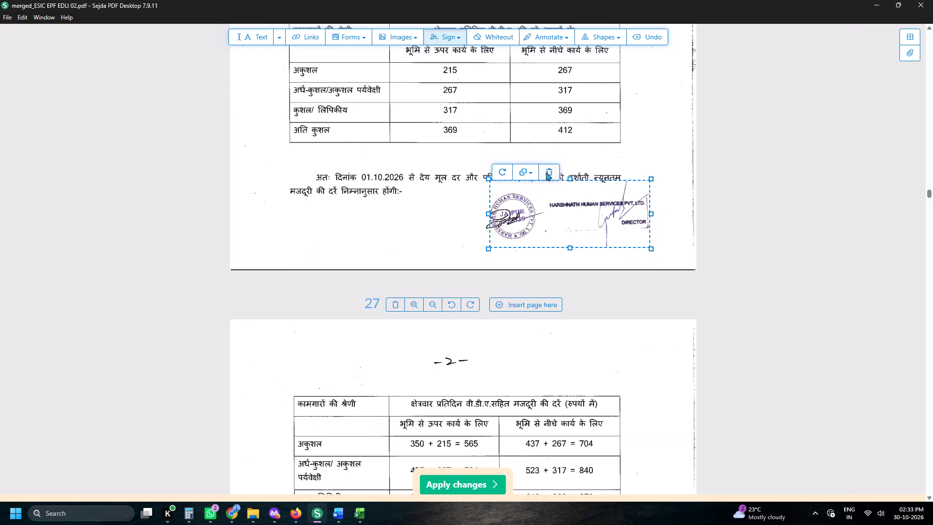
pyautogui.click(462, 38)
pyautogui.click(481, 104)
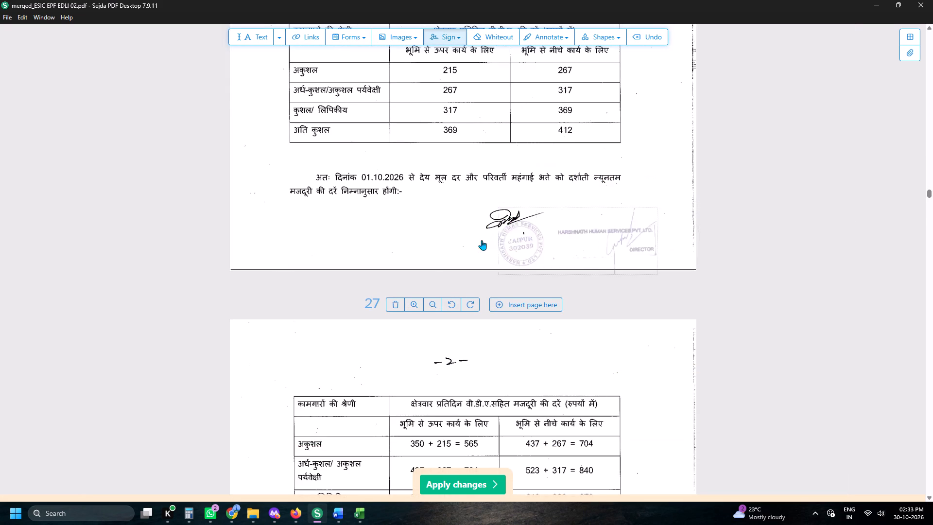
pyautogui.click(318, 225)
# Delete the overlapping stamp on page 28 and place the saved stamp with signature below the left part of the wage table.
pyautogui.scroll(10, 421, 253)
pyautogui.press('space')
pyautogui.press('space')
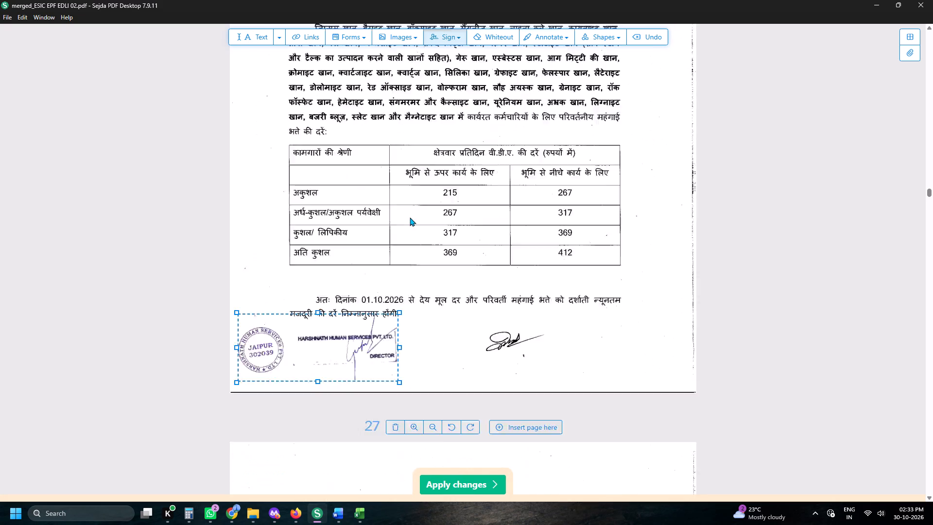
pyautogui.press('space')
pyautogui.press('space')
pyautogui.press('space')
pyautogui.press('space')
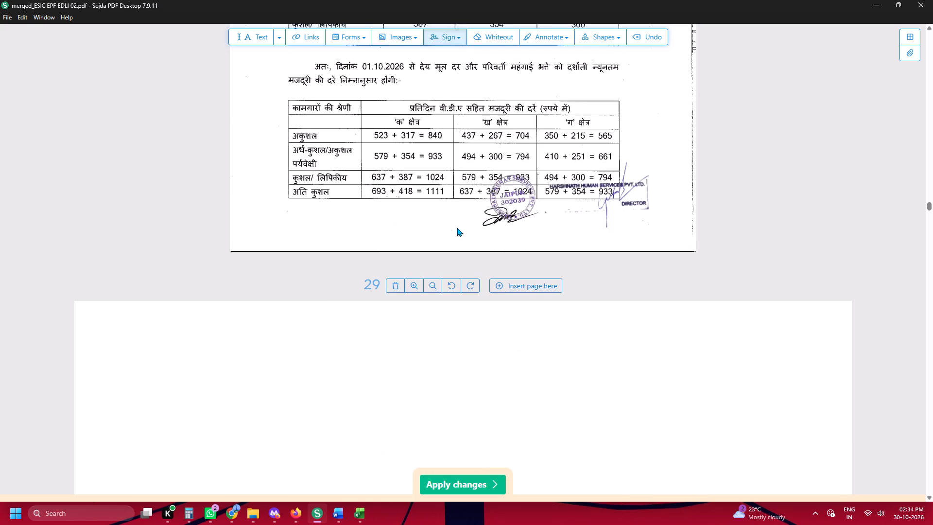
pyautogui.click(548, 146)
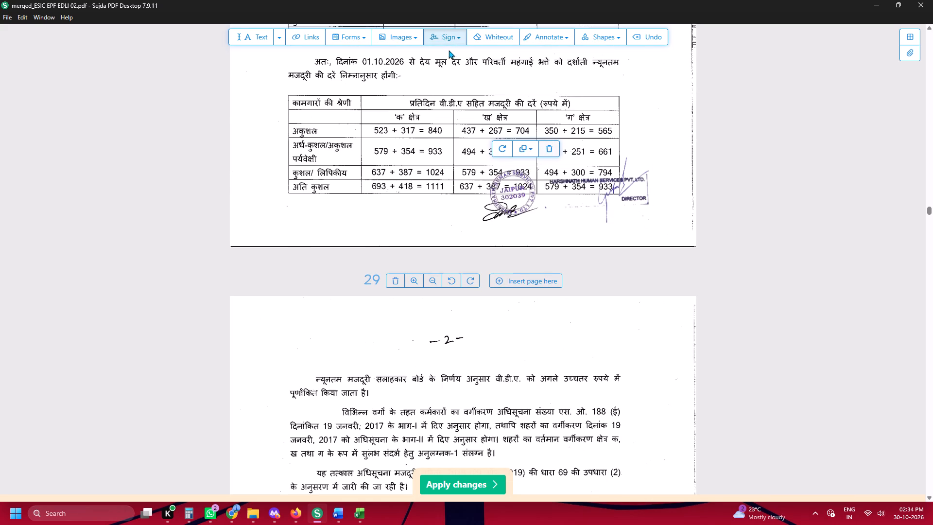
pyautogui.click(447, 35)
pyautogui.click(467, 106)
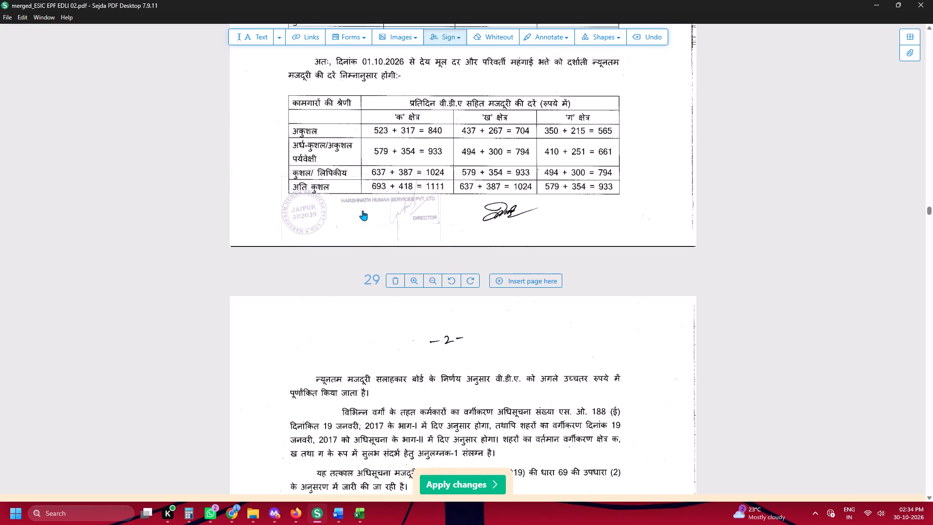
pyautogui.click(363, 210)
# Delete the stamp over the officer's signature on page 30 and place the saved stamp with signature in the blank area right of item 3's heading.
pyautogui.press('space')
pyautogui.press('space')
pyautogui.press('space')
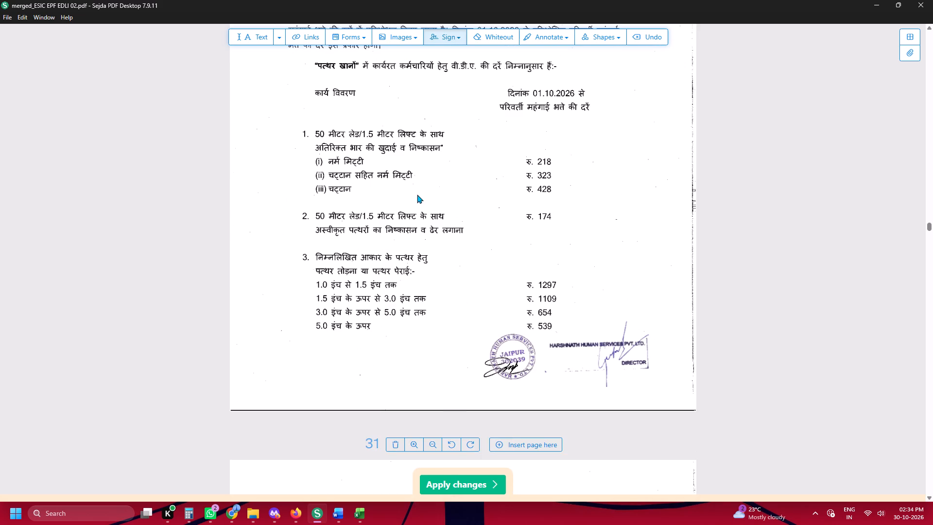
pyautogui.click(544, 314)
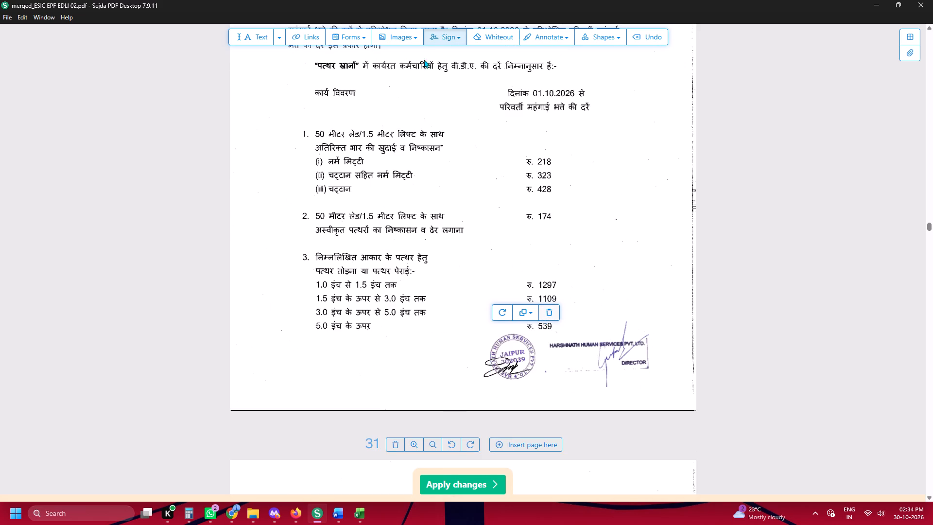
pyautogui.click(431, 34)
pyautogui.click(474, 111)
pyautogui.click(577, 247)
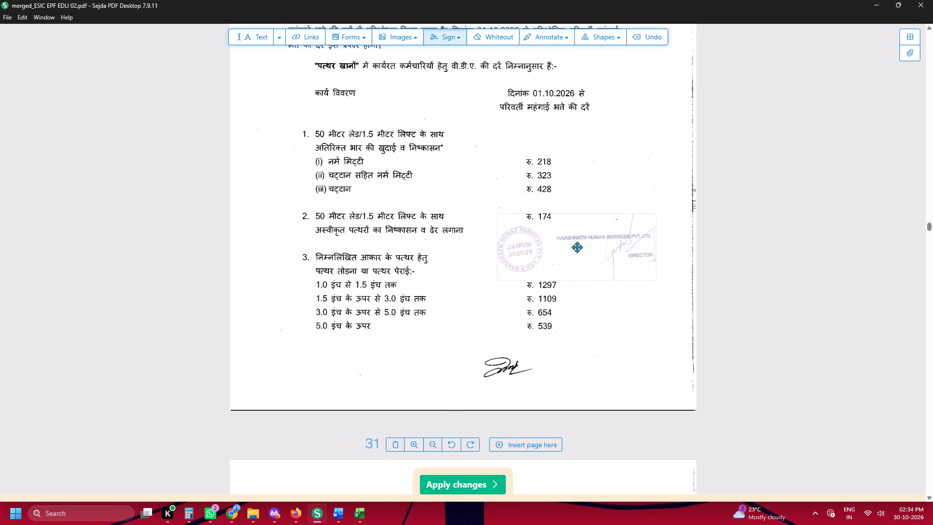
# Delete the stamp over the officer's signature on page 36 and place the saved stamp with signature at the wage table's upper right corner.
pyautogui.press('space')
pyautogui.press('space')
pyautogui.press('space')
pyautogui.press('space')
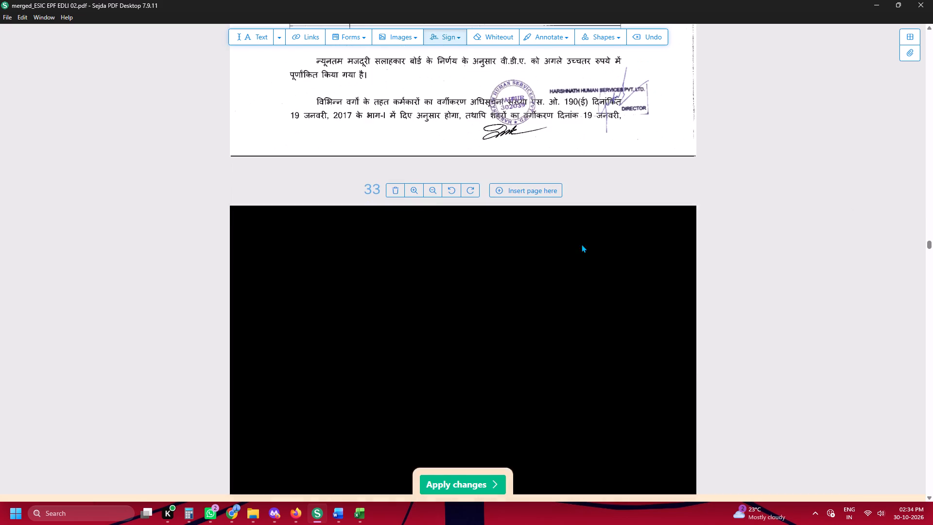
pyautogui.press('space')
pyautogui.press('space')
pyautogui.press('space')
pyautogui.press('space')
pyautogui.press('space')
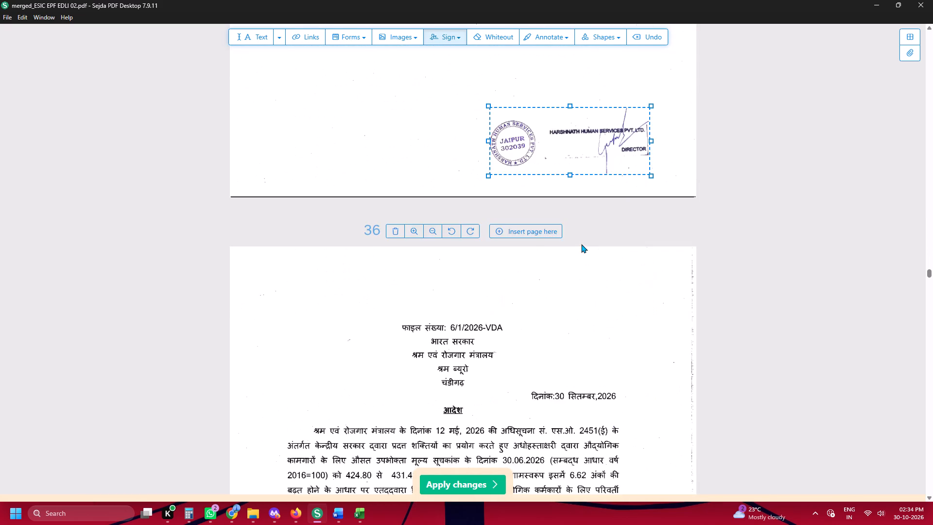
pyautogui.press('space')
pyautogui.scroll(-3, 576, 247)
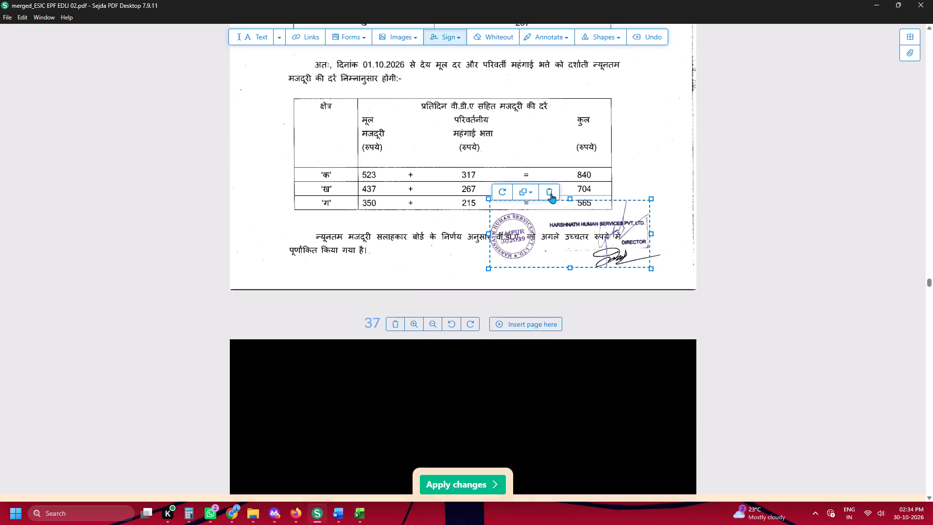
pyautogui.click(551, 193)
pyautogui.click(460, 35)
pyautogui.click(480, 100)
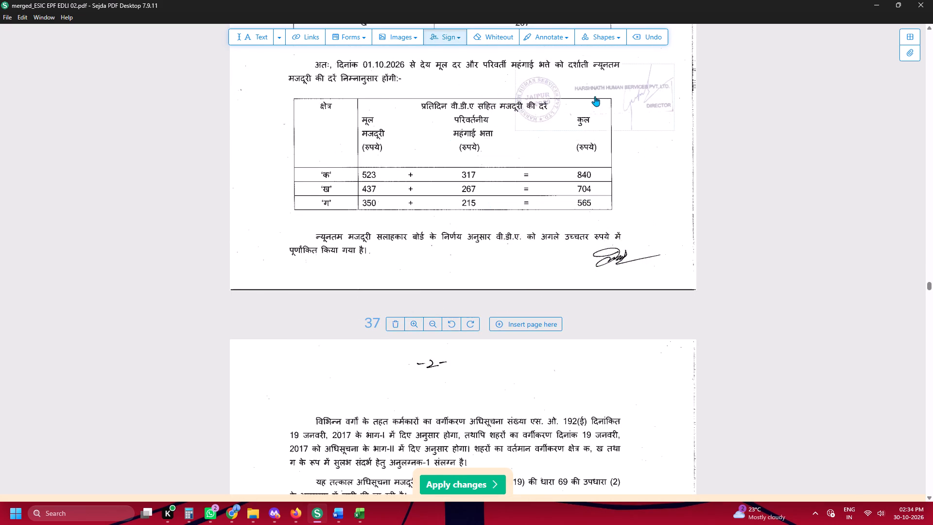
pyautogui.click(595, 96)
# Check the stamp with signature on the remaining pages, from page 37 to the end of the document.
pyautogui.press('space')
pyautogui.press('space')
pyautogui.press('space')
pyautogui.press('space')
pyautogui.press('space')
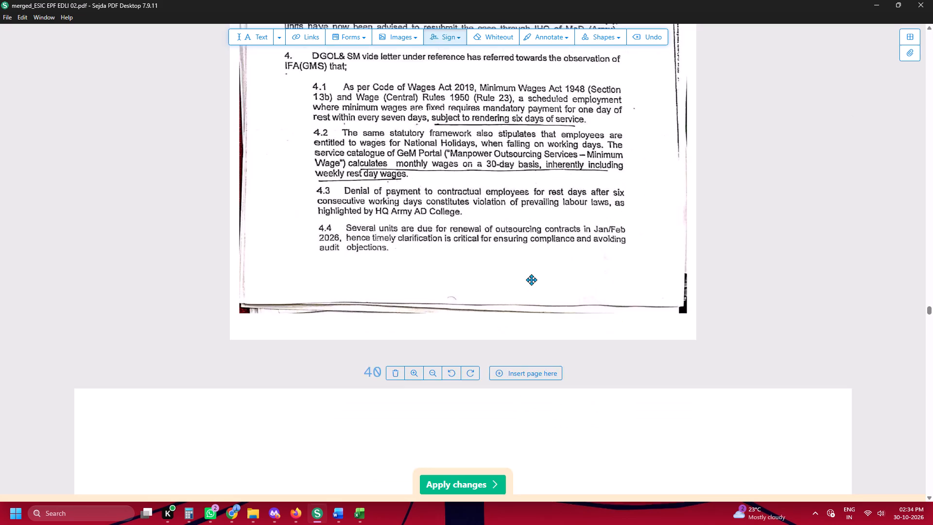
pyautogui.press('space')
pyautogui.press('space')
pyautogui.press('space')
pyautogui.press('space')
pyautogui.press('space')
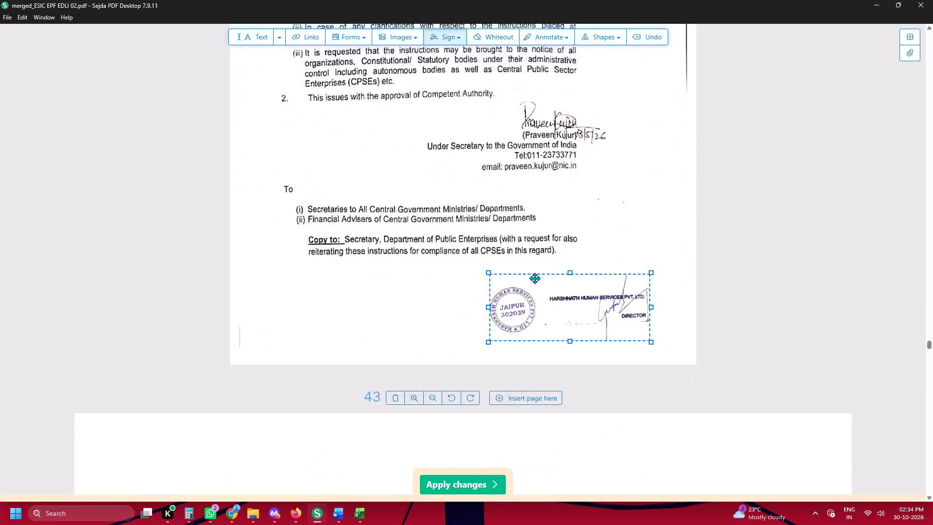
pyautogui.press('space')
pyautogui.press('space')
pyautogui.press('space')
pyautogui.press('space')
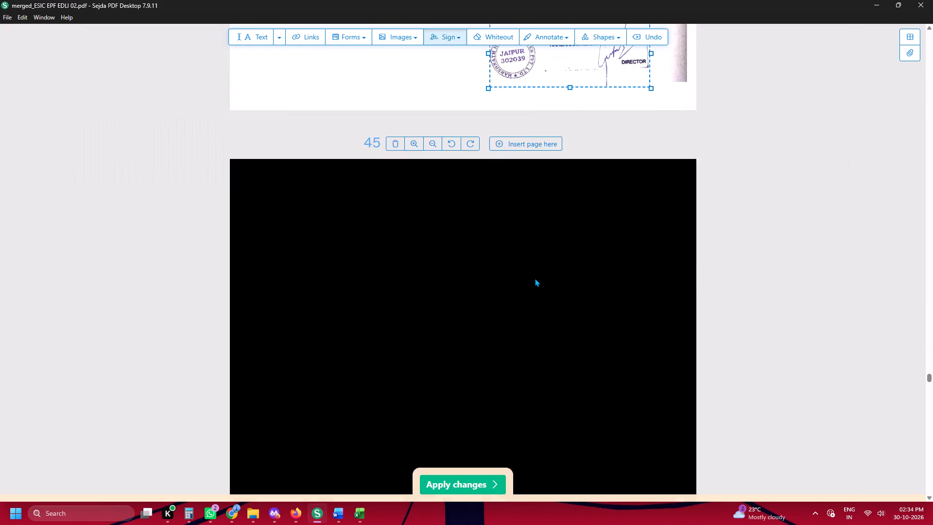
pyautogui.press('space')
pyautogui.press('space')
pyautogui.press('space')
pyautogui.press('space')
pyautogui.press('space')
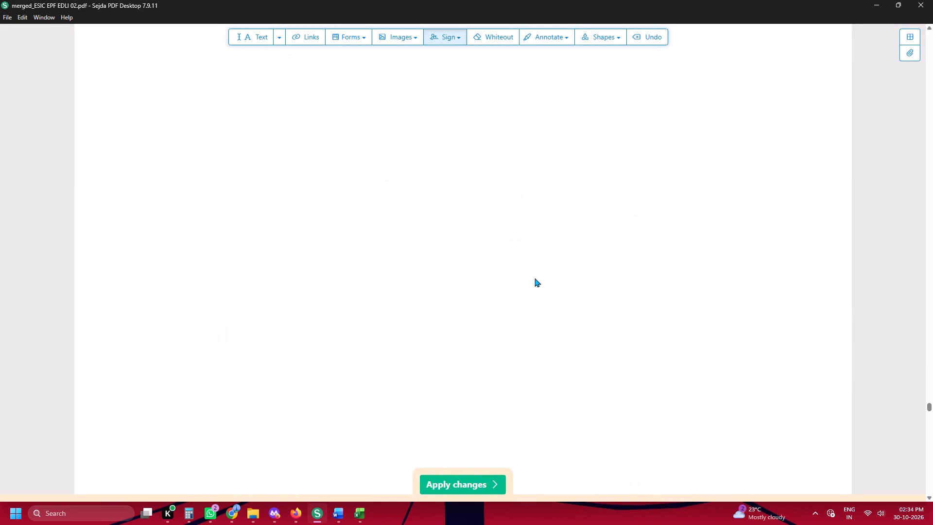
pyautogui.press('space')
pyautogui.press('space')
pyautogui.press('space')
pyautogui.press('space')
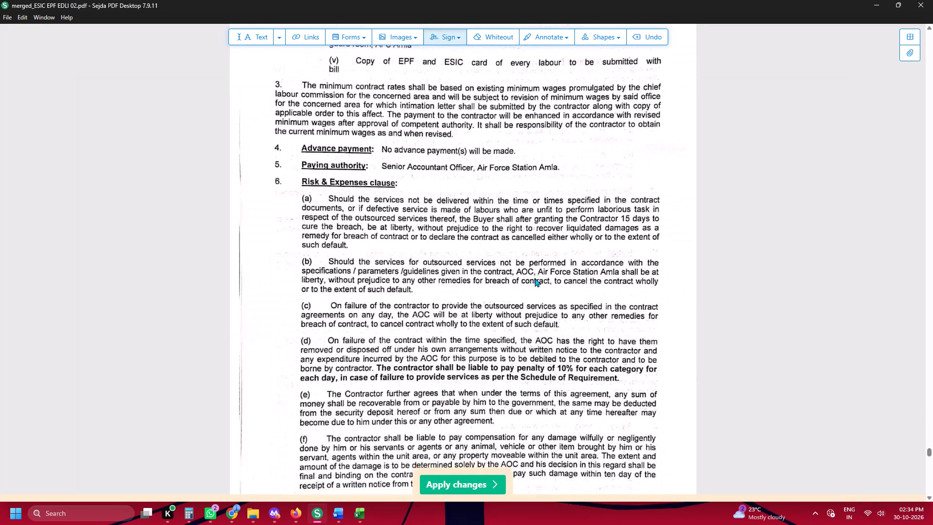
pyautogui.press('space')
pyautogui.press('space')
pyautogui.press('space')
pyautogui.press('space')
pyautogui.press('space')
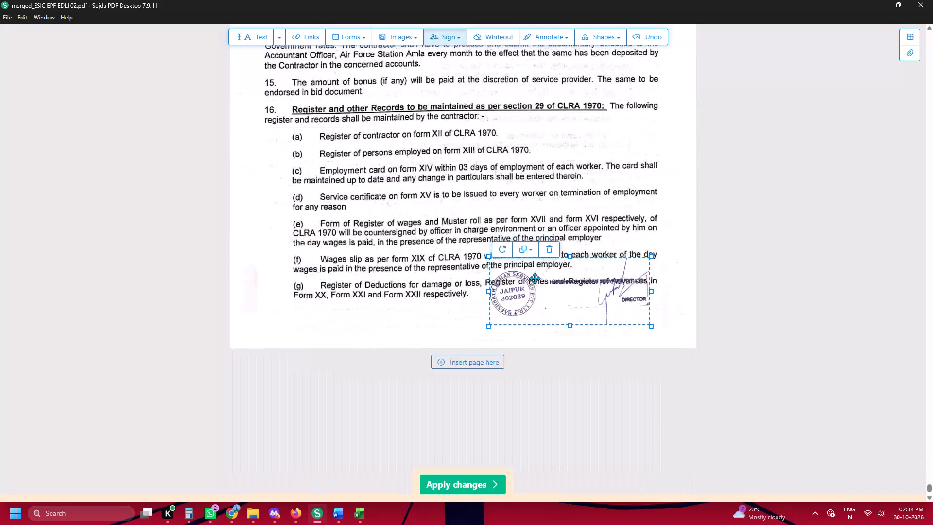
pyautogui.press('space')
pyautogui.press('space')
# Apply the stamp changes and save the document in Downloads as edited_merged_ESIC EPF EDLI 02.
pyautogui.click(432, 492)
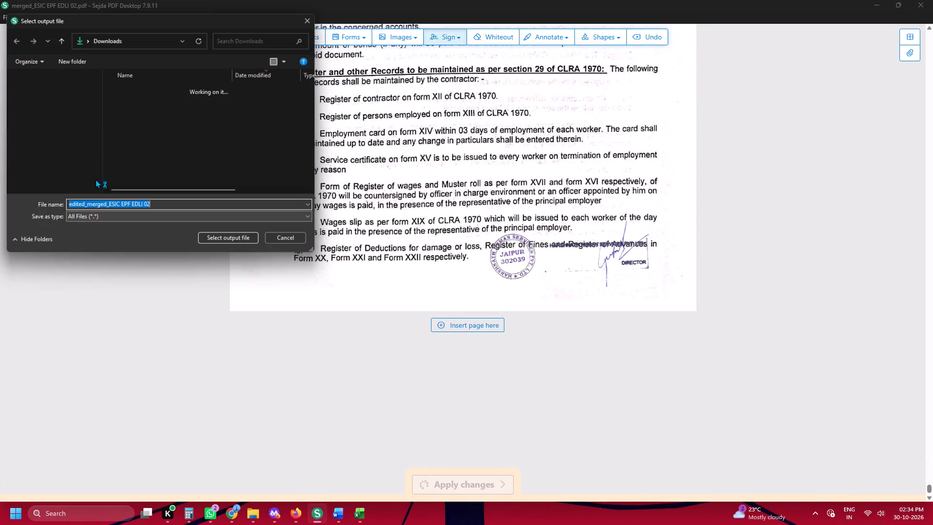
pyautogui.click(47, 105)
pyautogui.click(203, 242)
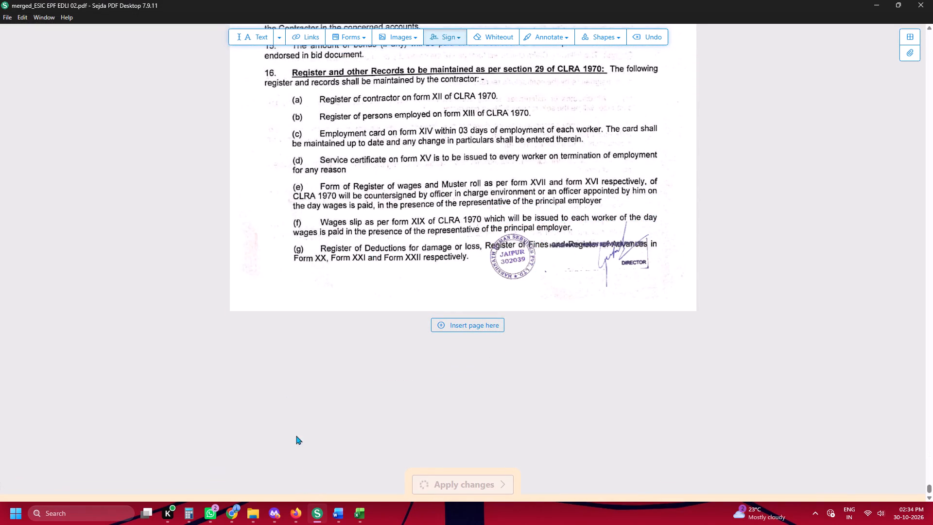
# Switch to iLovePDF in Firefox and add edited_merged_ESIC EPF EDLI 02 from Downloads to a new PDF merge.
pyautogui.click(301, 524)
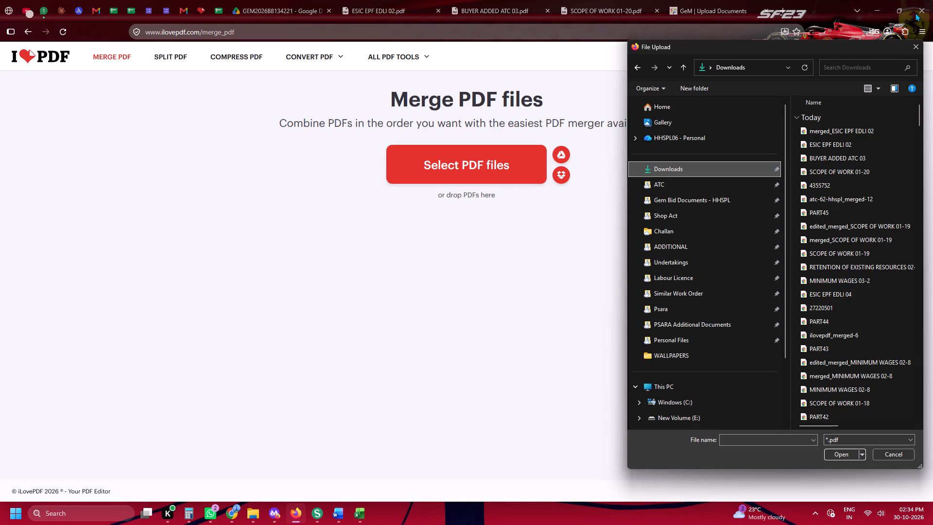
pyautogui.click(918, 45)
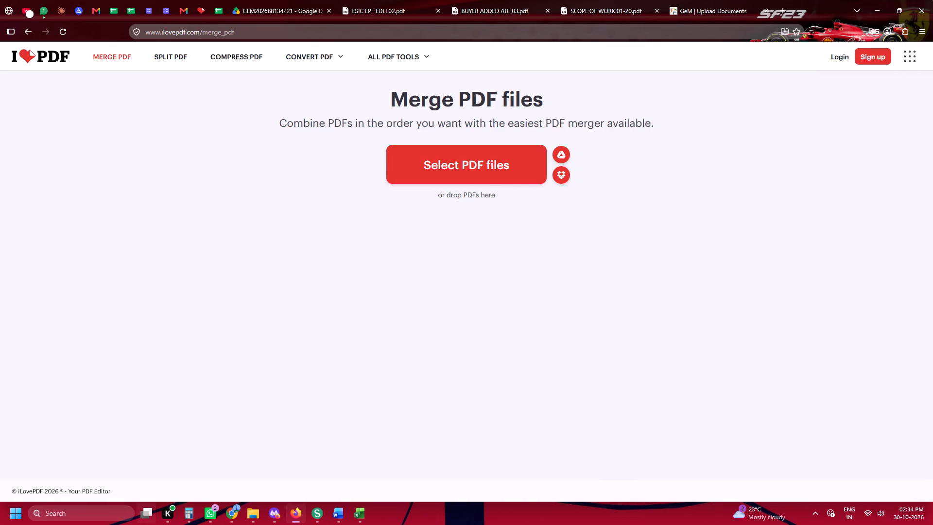
pyautogui.click(238, 0)
pyautogui.click(225, 2)
pyautogui.click(211, 5)
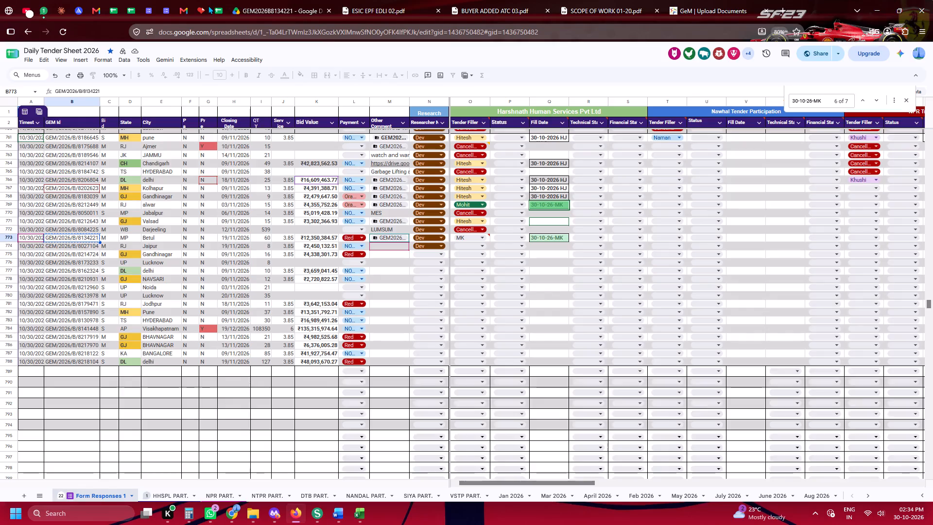
pyautogui.click(207, 6)
pyautogui.click(449, 163)
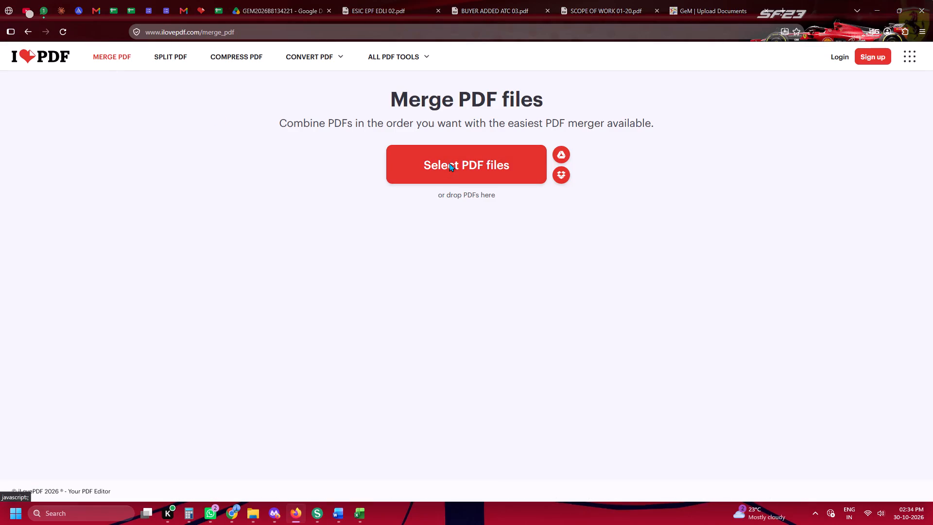
pyautogui.scroll(3, 739, 201)
pyautogui.click(675, 168)
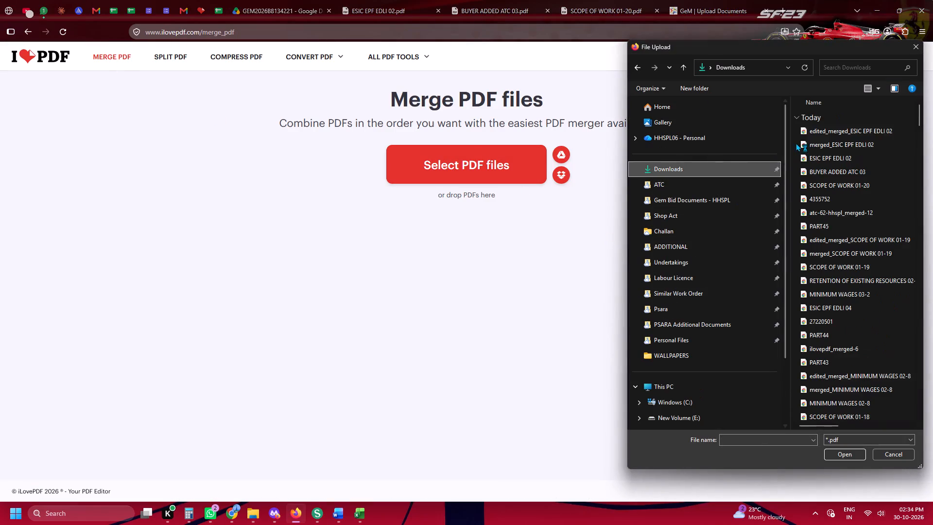
pyautogui.doubleClick(806, 134)
# In the Word document atc-62-page-index, set the page range of SCOPE OF WORK to A1-A8, checking the source PDF in Firefox.
pyautogui.click(289, 0)
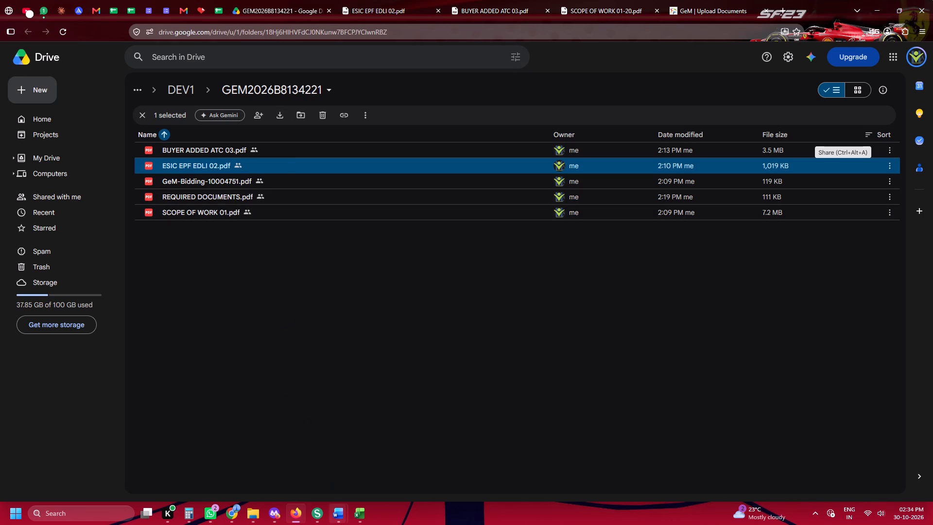
pyautogui.click(313, 509)
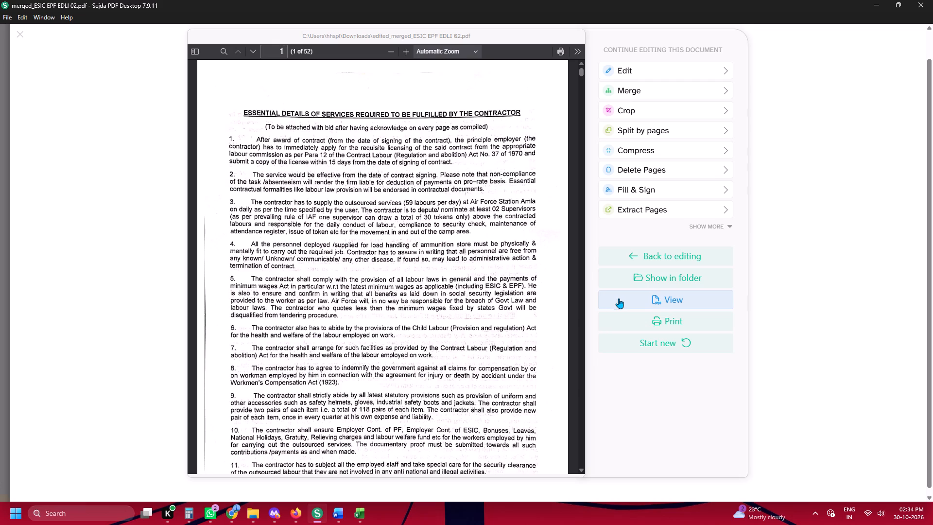
pyautogui.click(339, 511)
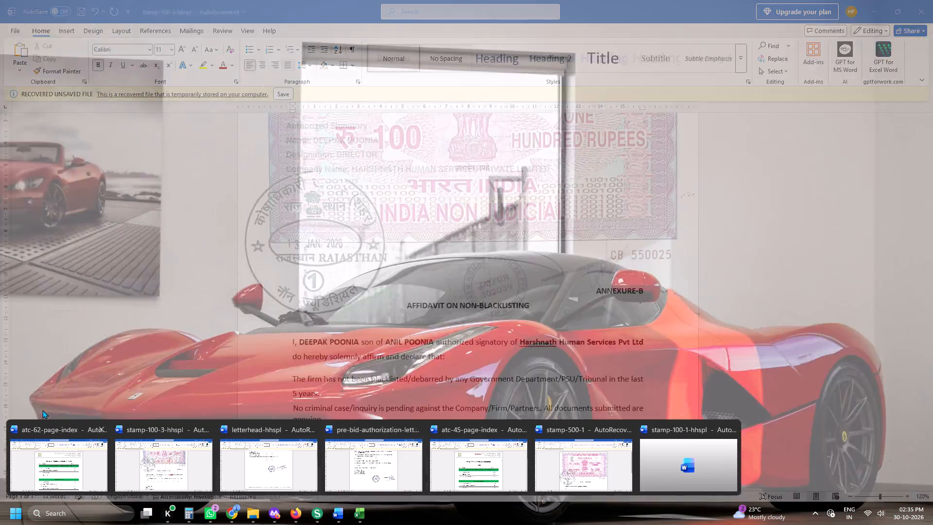
pyautogui.click(54, 451)
pyautogui.click(293, 514)
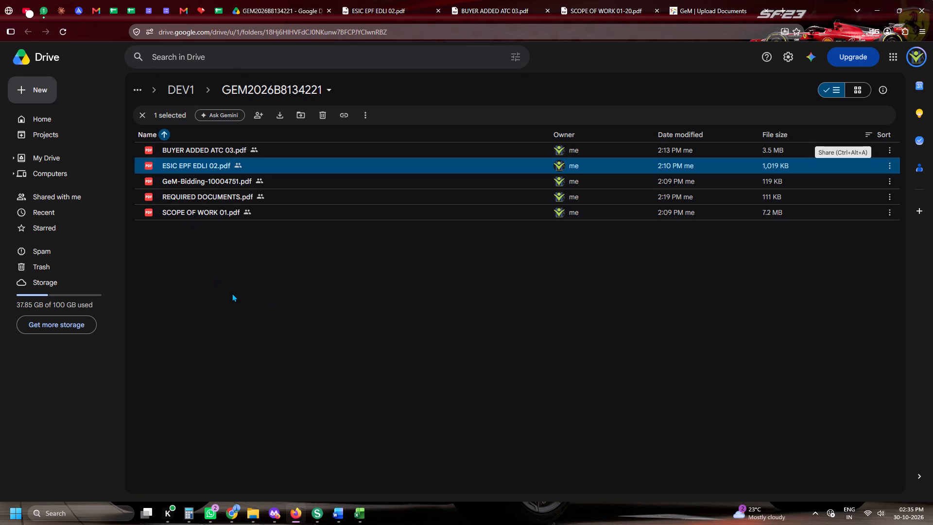
pyautogui.hotkey('alt', 'Tab')
pyautogui.hotkey('alt', 'Tab')
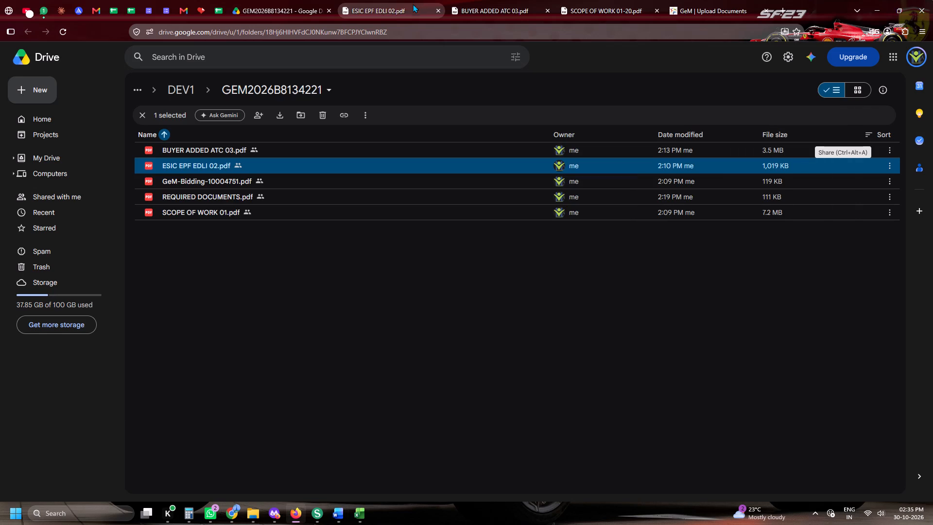
pyautogui.click(623, 4)
pyautogui.hotkey('alt', 'Tab')
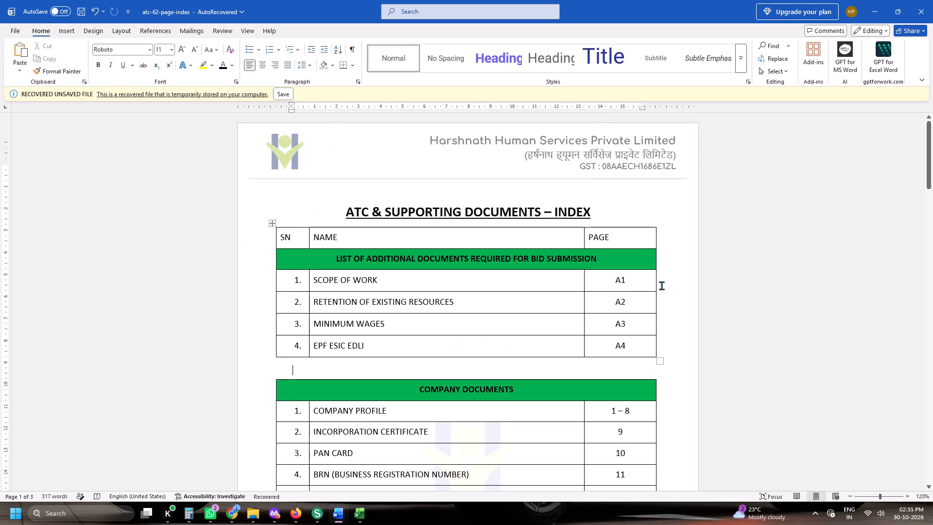
pyautogui.click(638, 286)
pyautogui.write('-A8')
# Move the EPF ESIC EDLI entry from row 4 to row 2 of the index, replacing RETENTION OF EXISTING RESOURCES.
pyautogui.hotkey('alt', 'Tab')
pyautogui.click(375, 0)
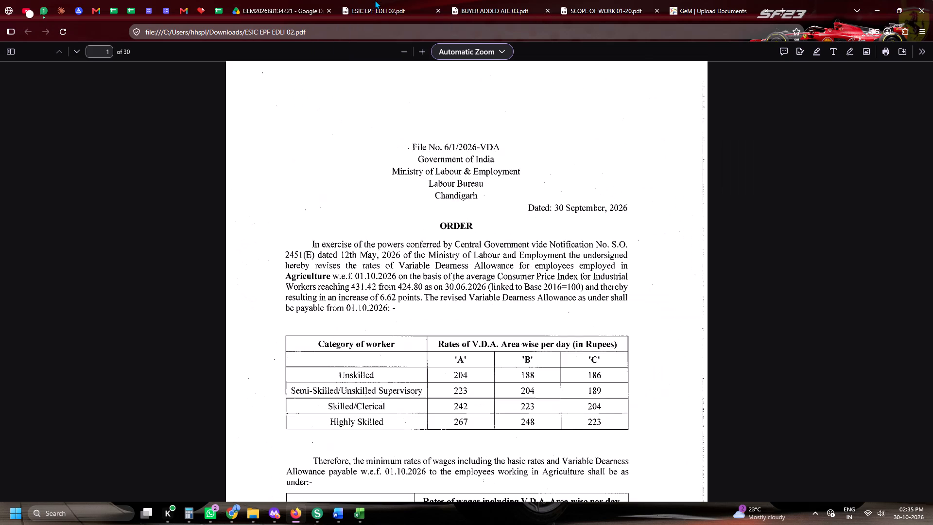
pyautogui.hotkey('alt', 'Tab')
pyautogui.moveTo(373, 350); pyautogui.dragTo(352, 350)
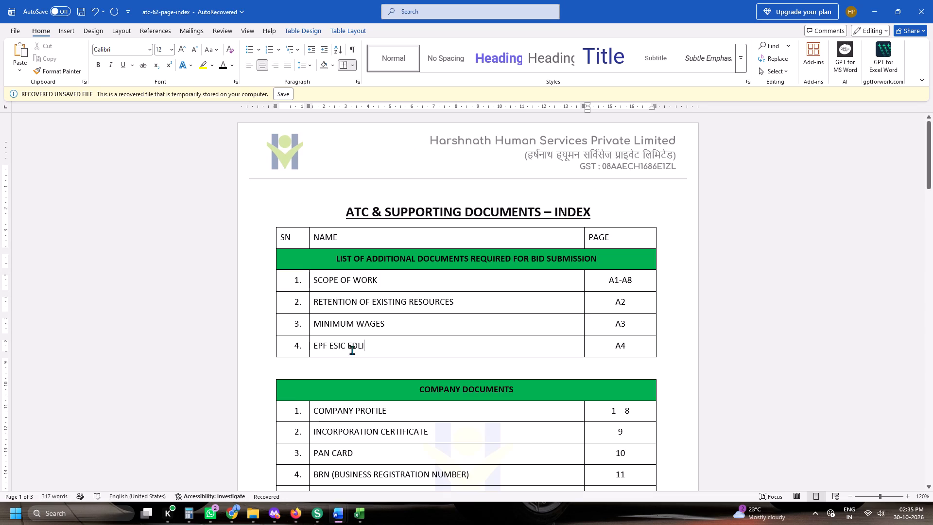
pyautogui.moveTo(352, 350); pyautogui.dragTo(322, 345)
pyautogui.hotkey('ctrl', 'x')
pyautogui.moveTo(475, 308); pyautogui.dragTo(466, 308)
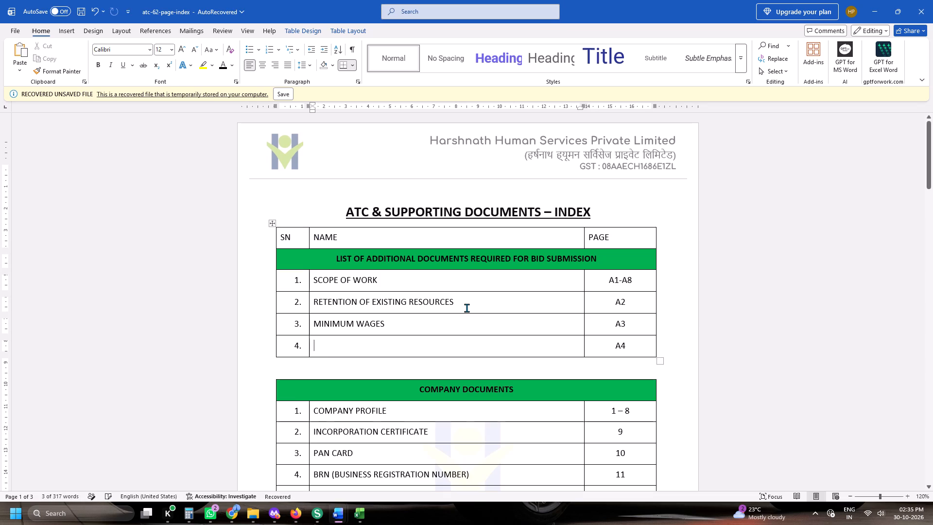
pyautogui.moveTo(466, 308); pyautogui.dragTo(329, 312)
pyautogui.hotkey('ctrl', 'v')
# Set the page range of EPF ESIC EDLI in the index to A9-A38, using the page count of ESIC EPF EDLI 02.pdf.
pyautogui.press('Tab')
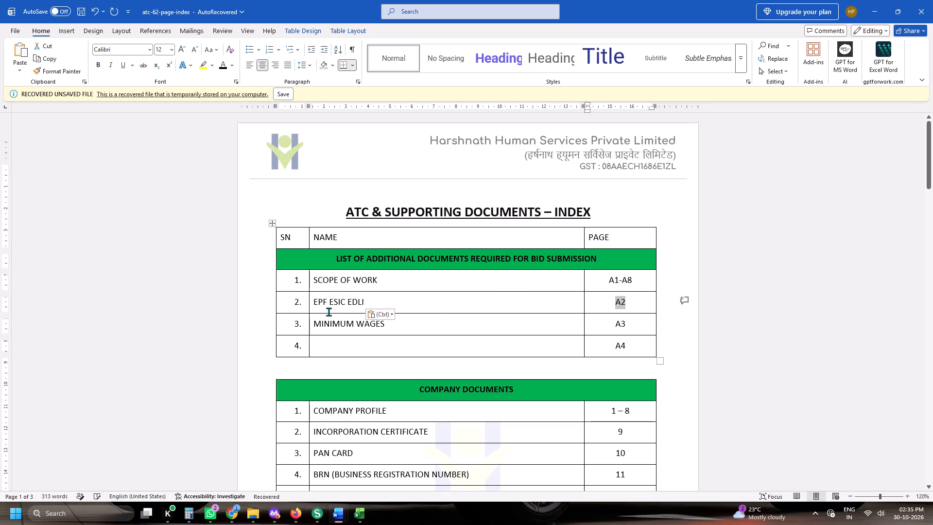
pyautogui.write('A9-')
pyautogui.hotkey('alt', 'Tab')
pyautogui.hotkey('alt', 'Tab')
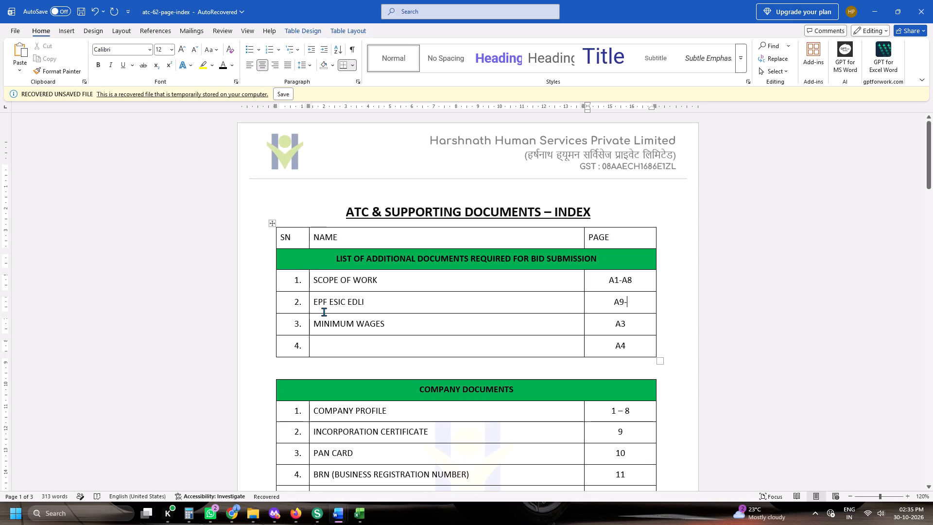
pyautogui.hotkey('alt', 'Tab')
pyautogui.hotkey('alt', 'Tab')
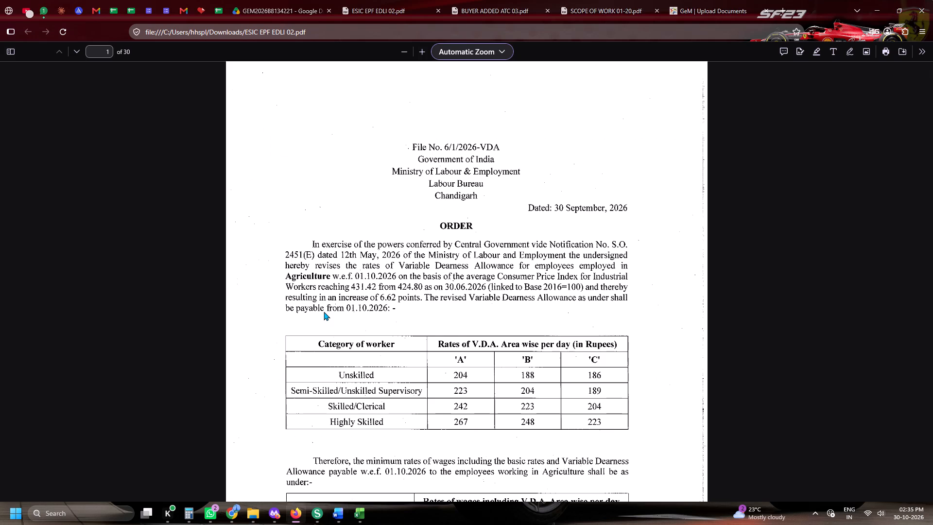
pyautogui.write('38')
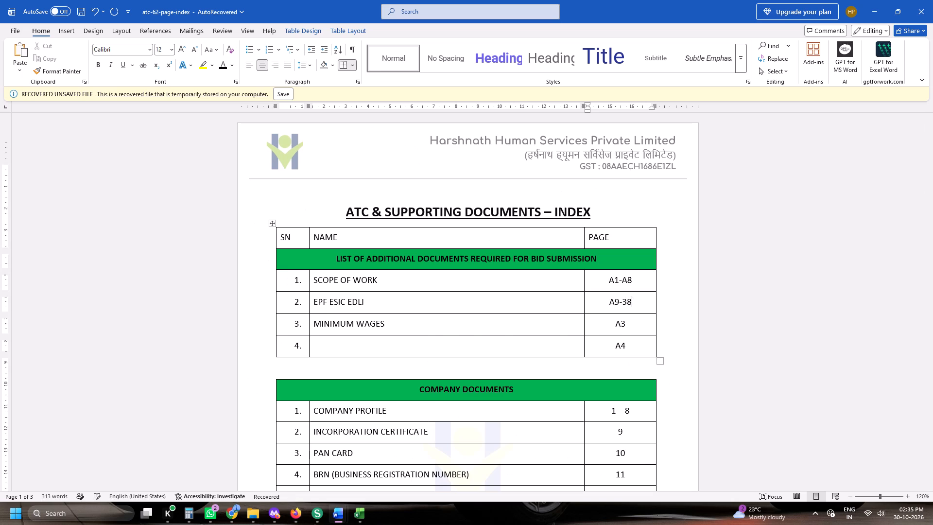
pyautogui.hotkey('alt', 'Tab')
pyautogui.hotkey('alt', 'Tab')
pyautogui.press('Left')
pyautogui.press('Left')
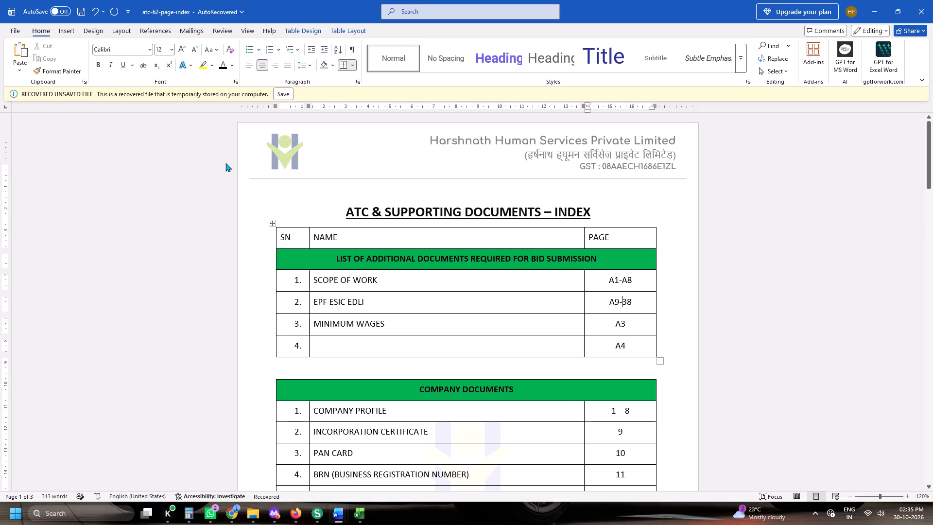
pyautogui.press('a')
# Check the page count of BUYER ADDED ATC 03.pdf in Firefox for the next index entry and return to Word.
pyautogui.hotkey('alt', 'Tab')
pyautogui.click(399, 0)
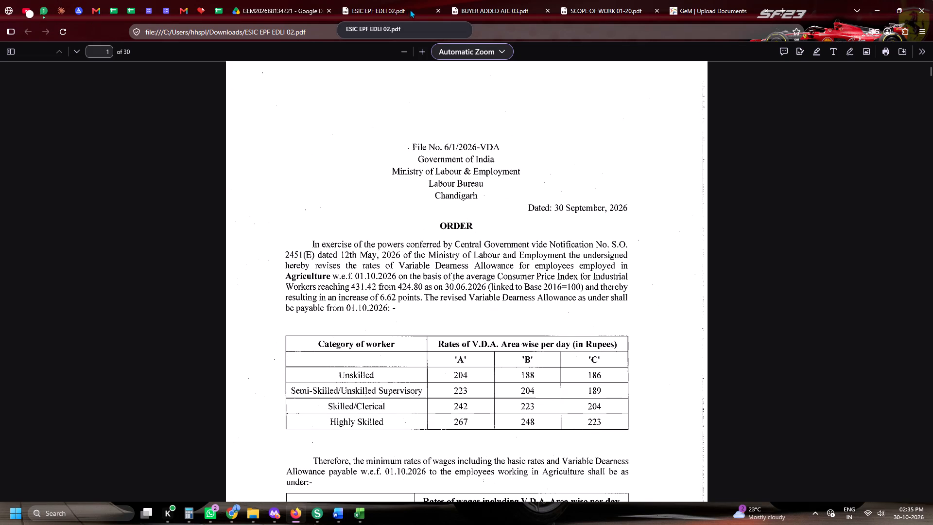
pyautogui.click(511, 0)
pyautogui.hotkey('alt', 'Tab')
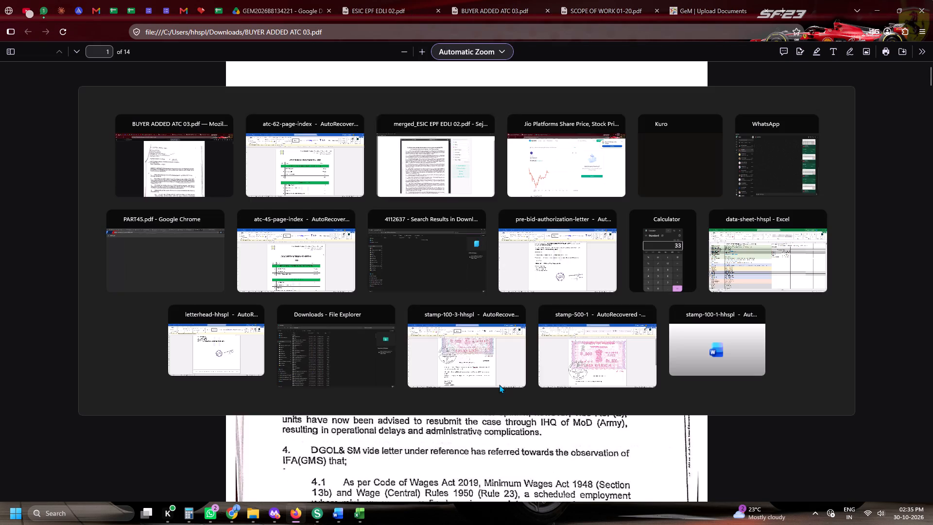
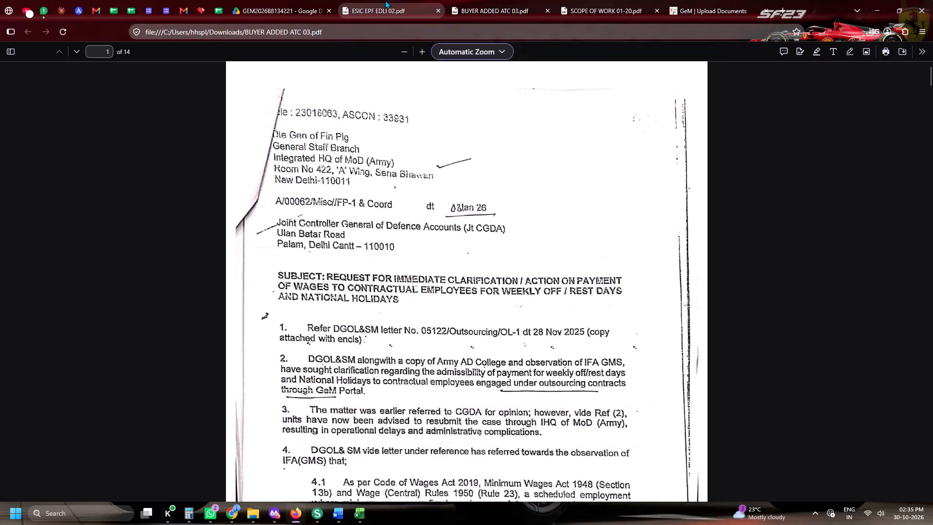
# Replace MINIMUM WAGES in row 3 of the atc-62 index with BUYER ADDED ATC and set its page range to A39-A52.
pyautogui.click(404, 0)
pyautogui.click(493, 3)
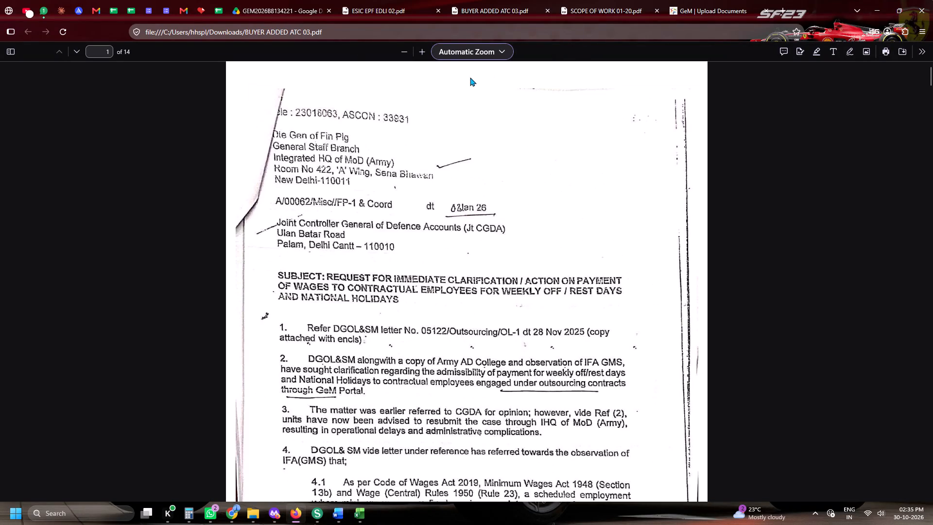
pyautogui.hotkey('alt', 'Tab')
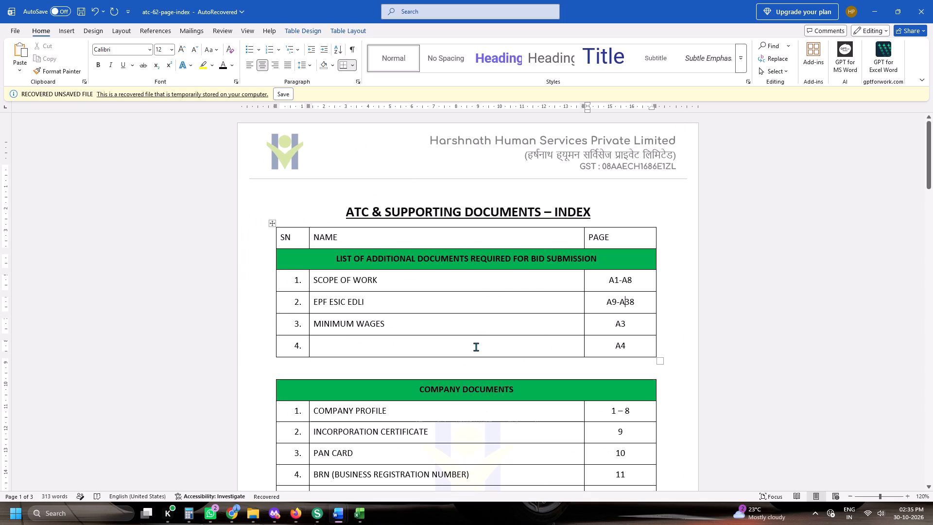
pyautogui.moveTo(392, 323); pyautogui.dragTo(326, 328)
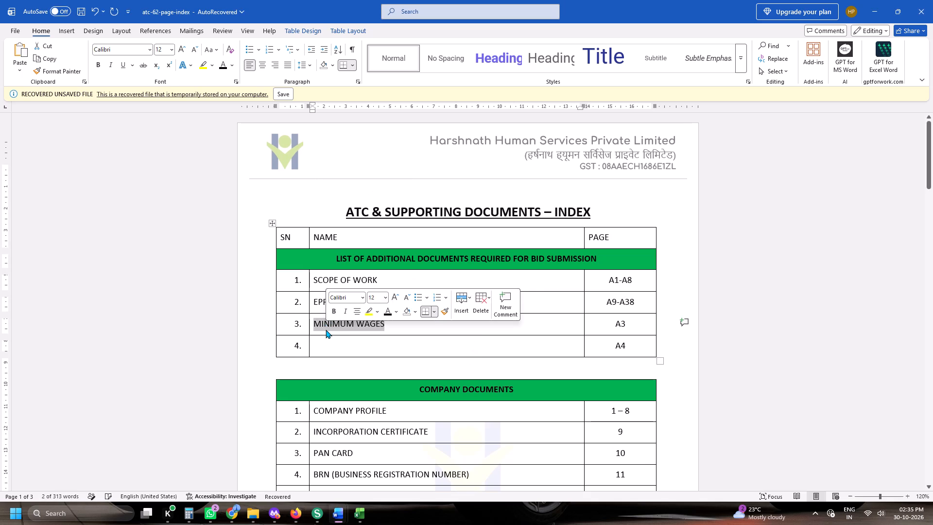
pyautogui.write('BUYER')
pyautogui.press('space')
pyautogui.write('ADDED ATC')
pyautogui.press('Tab')
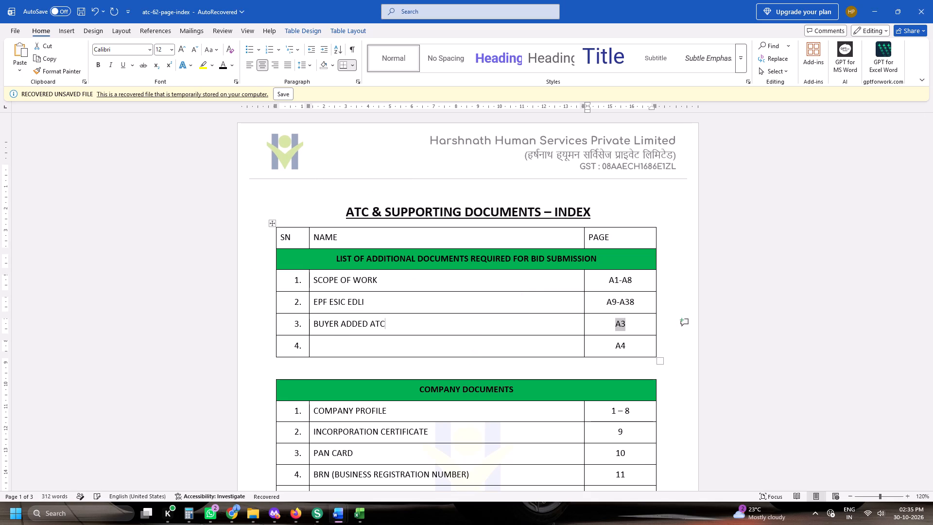
pyautogui.write('A39-')
pyautogui.hotkey('alt', 'Tab')
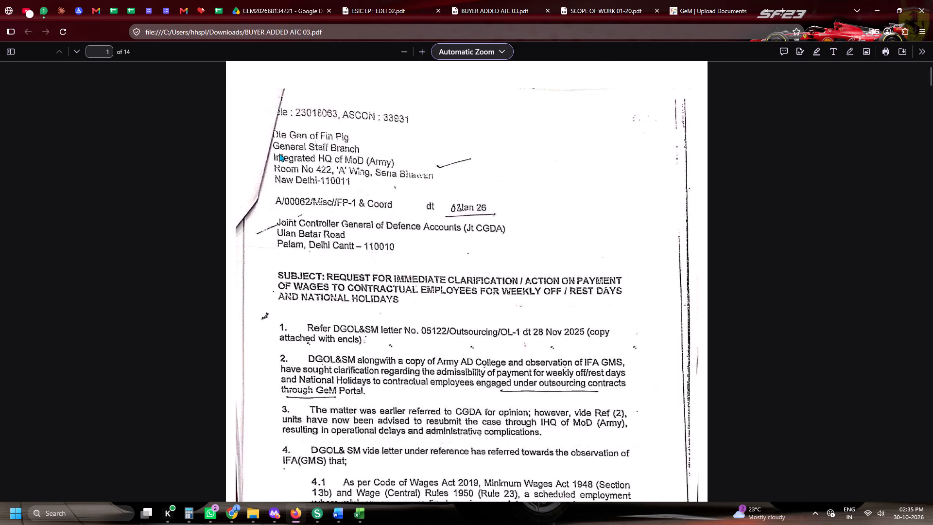
pyautogui.click(198, 0)
pyautogui.hotkey('alt', 'Tab')
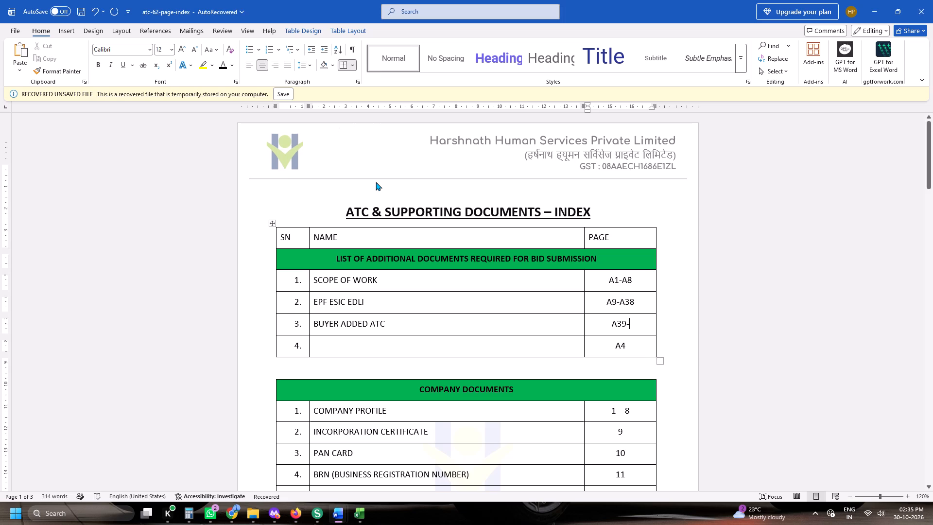
pyautogui.press('a')
pyautogui.write('52')
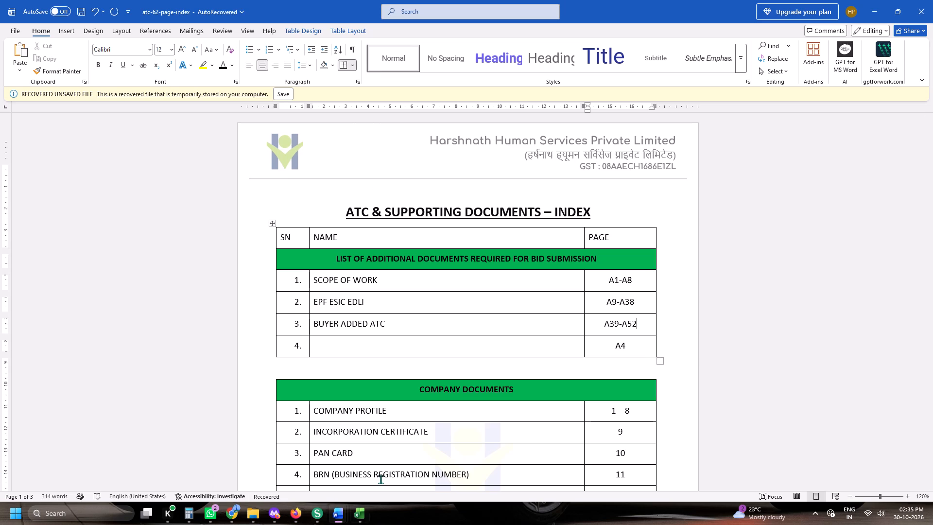
# Copy the names and page ranges of the three filled atc-62 index entries over the three entries in the Word document atc-45-page-index.
pyautogui.moveTo(577, 274); pyautogui.dragTo(577, 278)
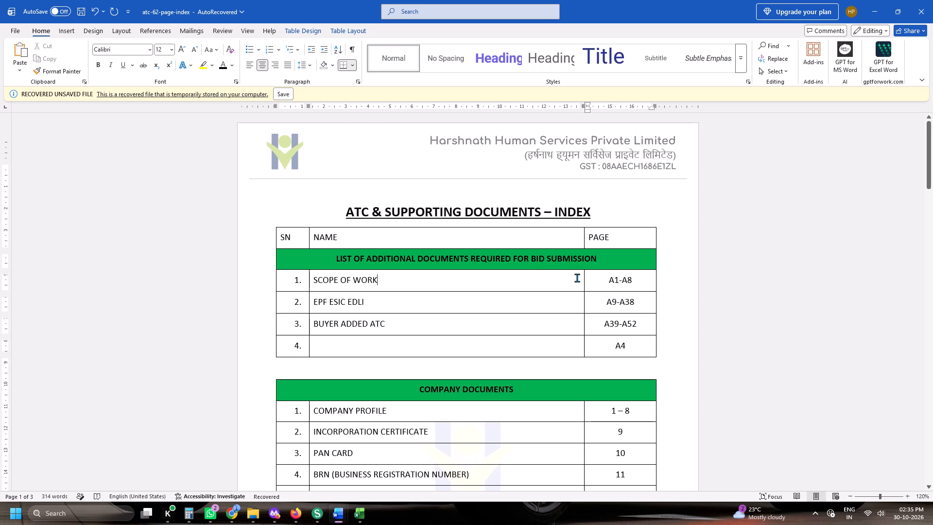
pyautogui.moveTo(577, 278); pyautogui.dragTo(612, 316)
pyautogui.hotkey('ctrl', 'c')
pyautogui.hotkey('ctrl', 'c')
pyautogui.hotkey('ctrl', 'c')
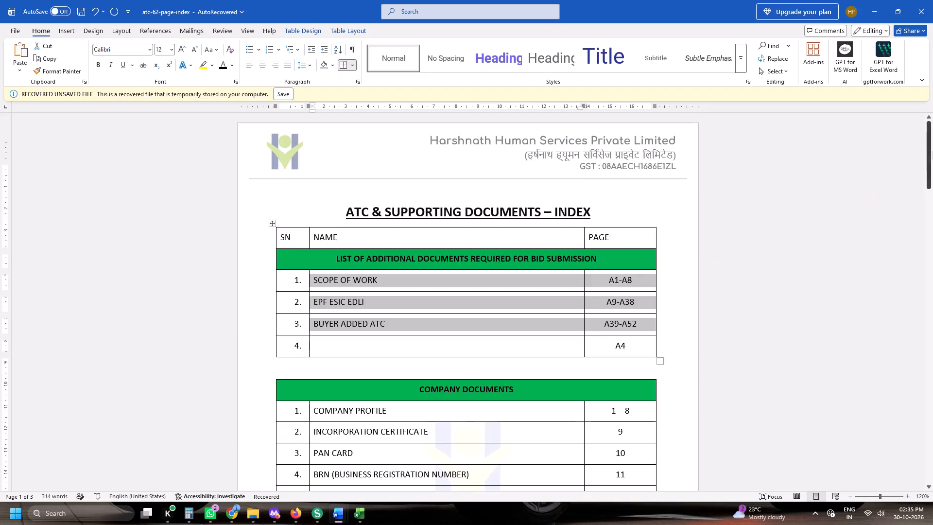
pyautogui.moveTo(932, 151); pyautogui.dragTo(893, 217)
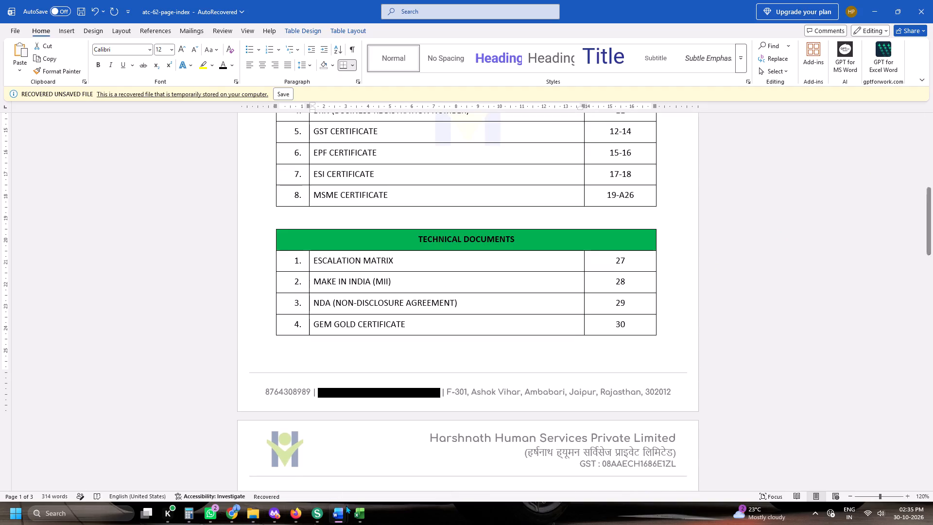
pyautogui.click(340, 508)
pyautogui.click(70, 484)
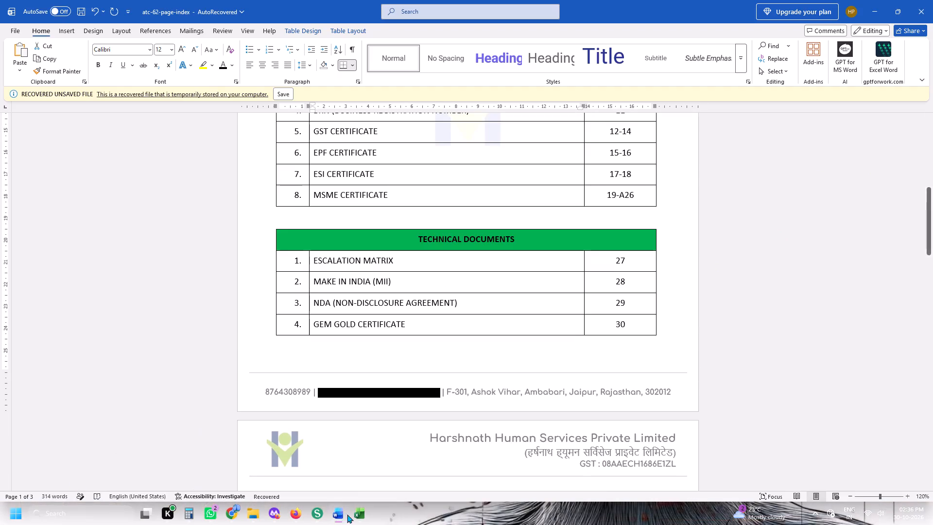
pyautogui.click(339, 512)
pyautogui.click(472, 465)
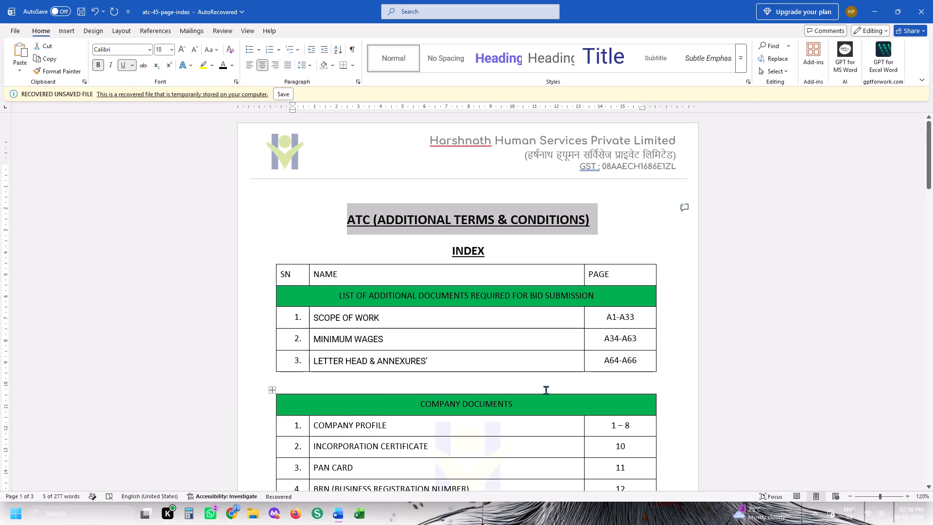
pyautogui.moveTo(560, 324); pyautogui.dragTo(594, 364)
pyautogui.hotkey('ctrl', 'v')
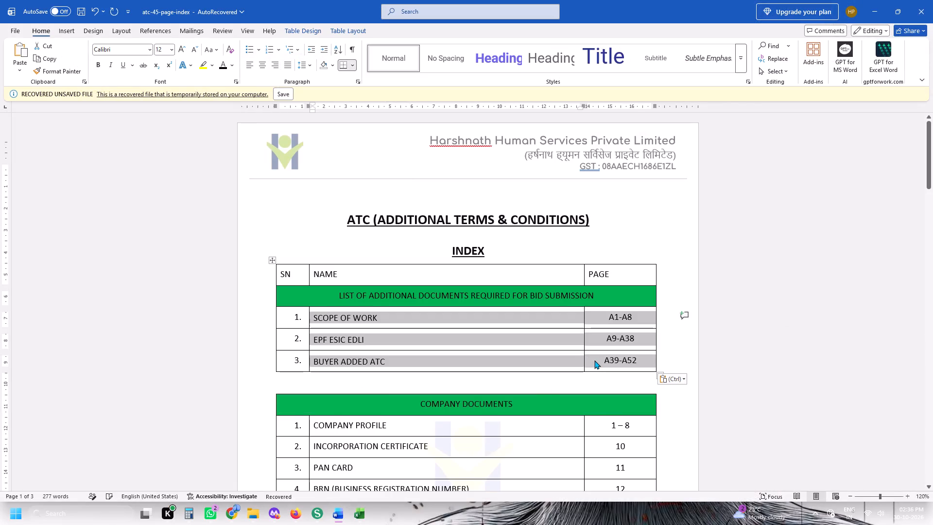
# Export the atc-45-page-index document as a PDF named PART46 in the Downloads folder.
pyautogui.hotkey('alt', 'f')
pyautogui.hotkey('alt', 'e')
pyautogui.hotkey('alt', 'a')
pyautogui.scroll(1, 43, 264)
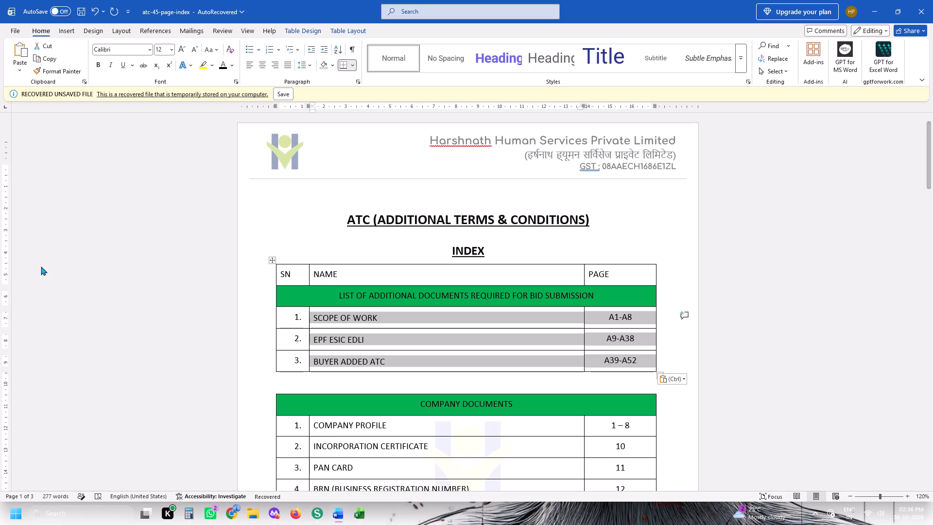
pyautogui.scroll(6, 41, 266)
pyautogui.scroll(4, 0, 315)
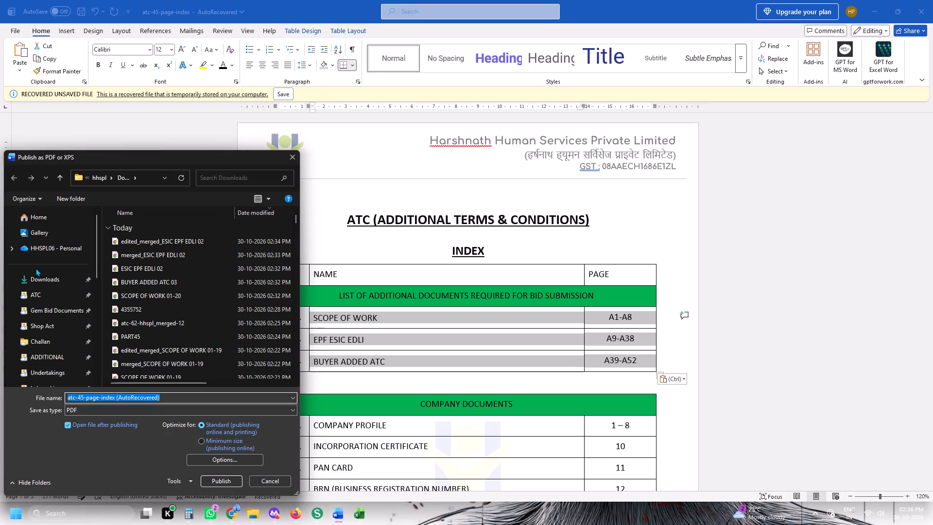
pyautogui.click(41, 276)
pyautogui.click(141, 308)
pyautogui.click(125, 337)
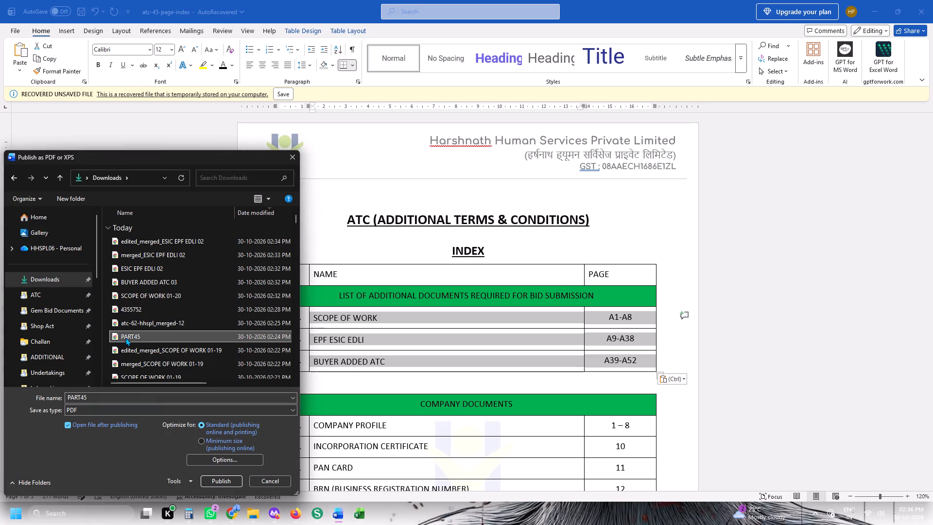
pyautogui.tripleClick(91, 393)
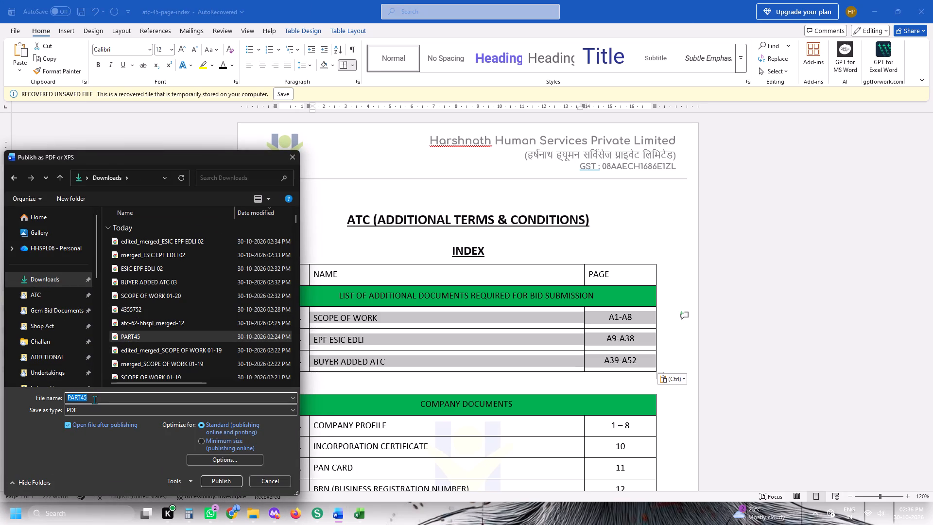
pyautogui.click(94, 400)
pyautogui.press('BackSpace')
pyautogui.press('6')
pyautogui.press('Return')
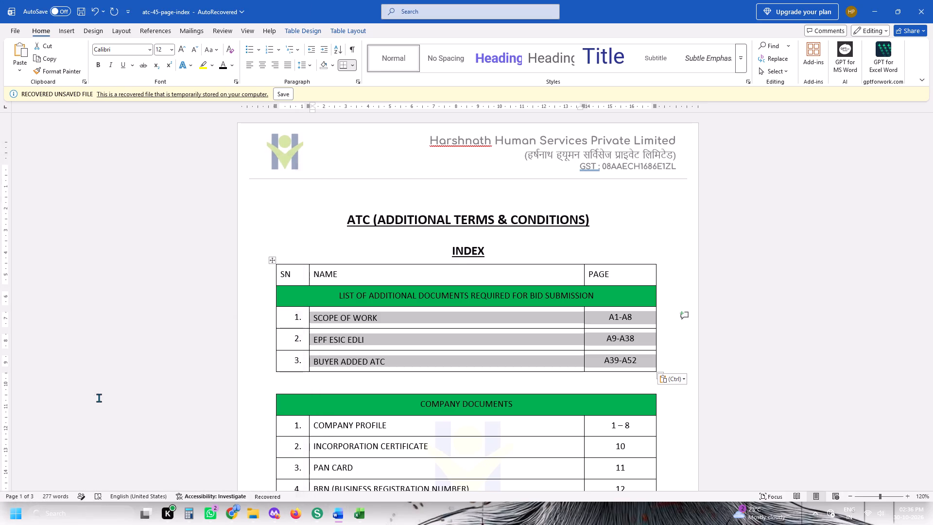
# In Firefox, add PART46.pdf to the iLovePDF merge and place it before the edited_merged_ESIC EPF EDLI file.
pyautogui.hotkey('alt', 'Tab')
pyautogui.hotkey('alt', 'Tab')
pyautogui.hotkey('alt', 'Tab')
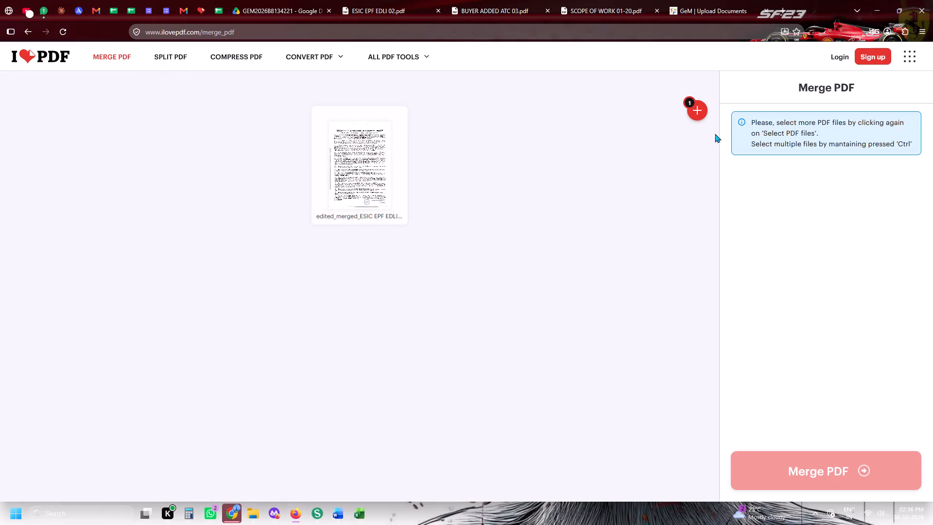
pyautogui.click(698, 109)
pyautogui.scroll(4, 687, 167)
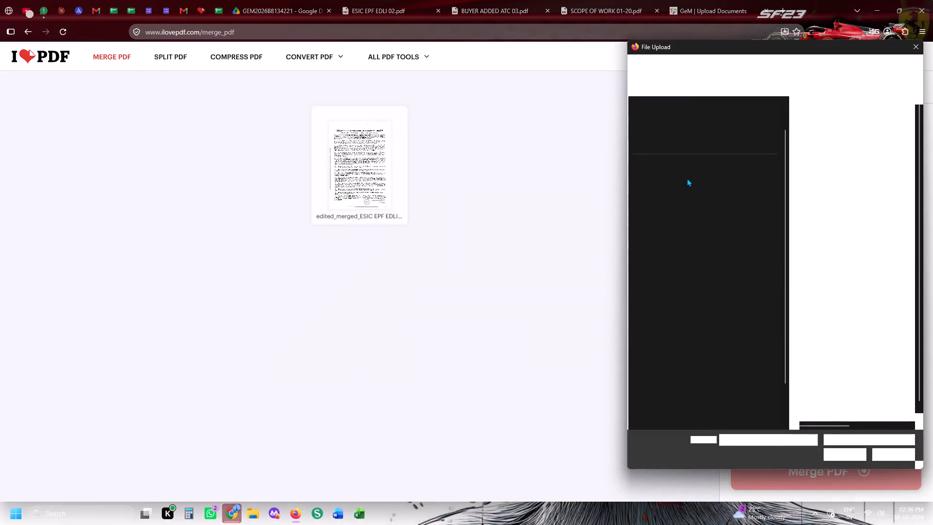
pyautogui.scroll(4, 692, 187)
pyautogui.click(680, 175)
pyautogui.doubleClick(860, 127)
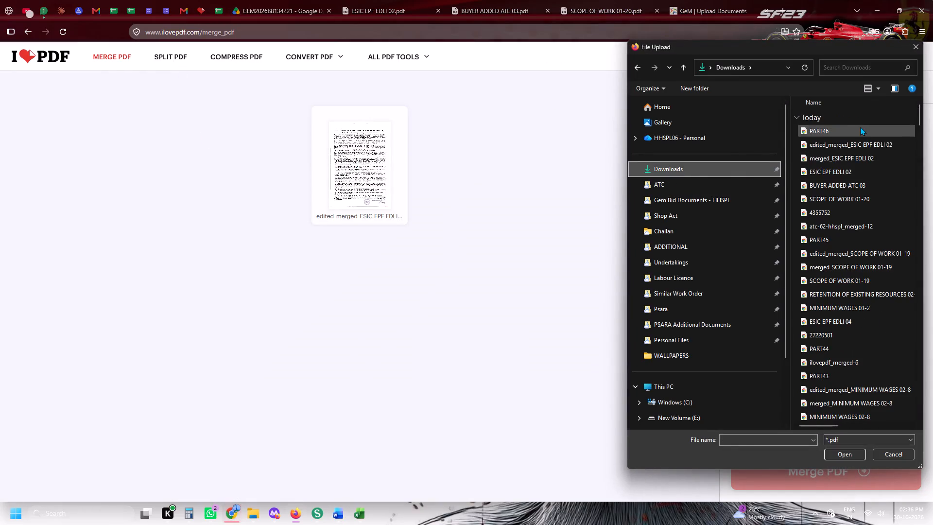
pyautogui.moveTo(387, 192); pyautogui.dragTo(134, 183)
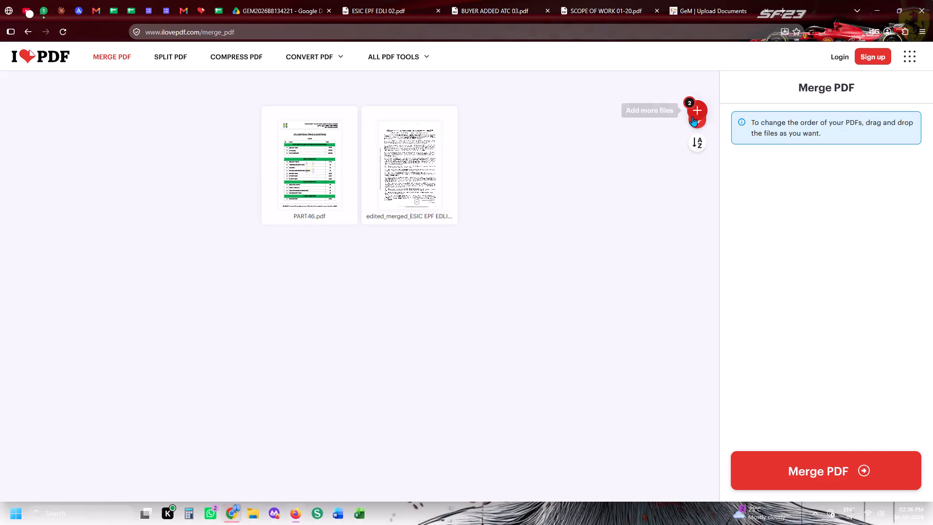
# Add atc-62-hhspl.pdf from the ATC folder as the last file and merge the three PDFs.
pyautogui.click(692, 117)
pyautogui.scroll(6, 674, 218)
pyautogui.click(665, 181)
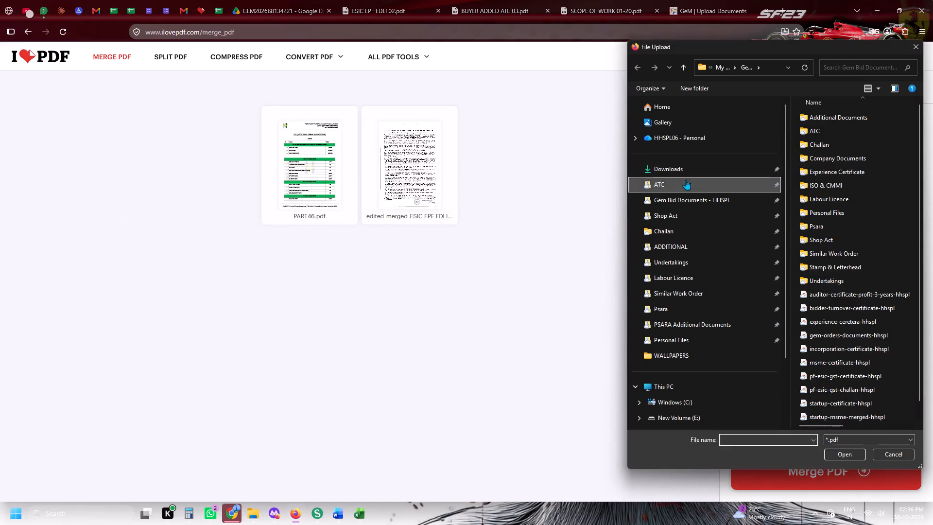
pyautogui.doubleClick(833, 139)
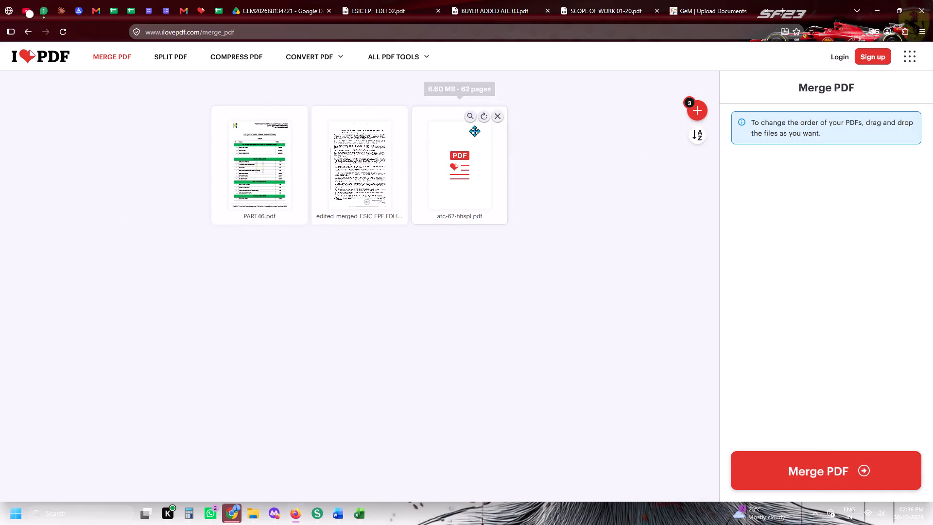
pyautogui.click(818, 471)
# On the GeM Upload Documents page, upload experience-ceretera-hhspl from the Gem Bid Documents - HHSPL folder for Experience Criteria.
pyautogui.click(661, 0)
pyautogui.click(692, 0)
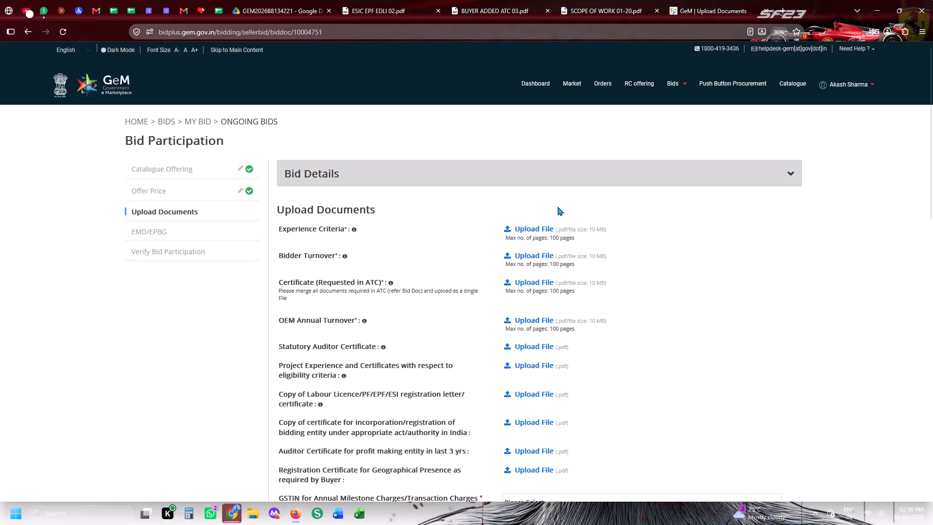
pyautogui.click(557, 231)
pyautogui.scroll(4, 652, 238)
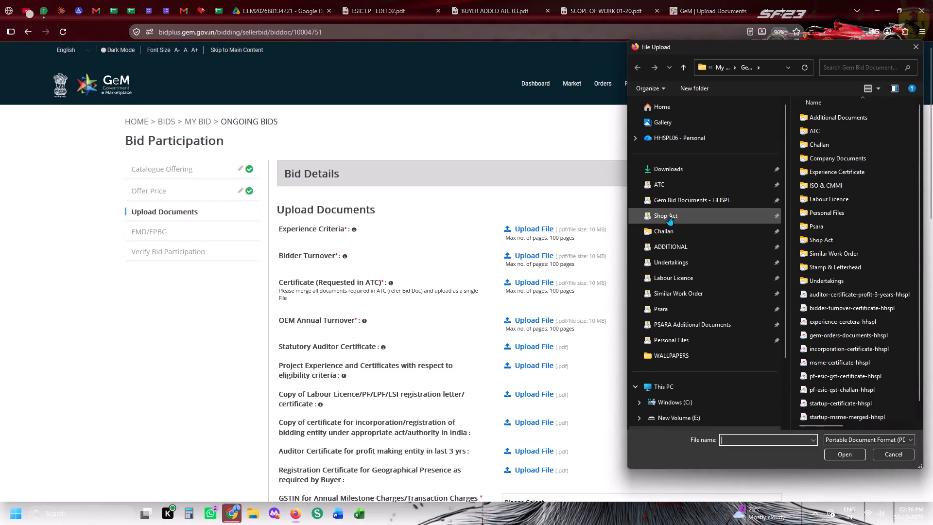
pyautogui.click(700, 199)
pyautogui.doubleClick(835, 326)
# Upload bidder-turnover-certificate-hhspl for Bidder Turnover.
pyautogui.click(536, 262)
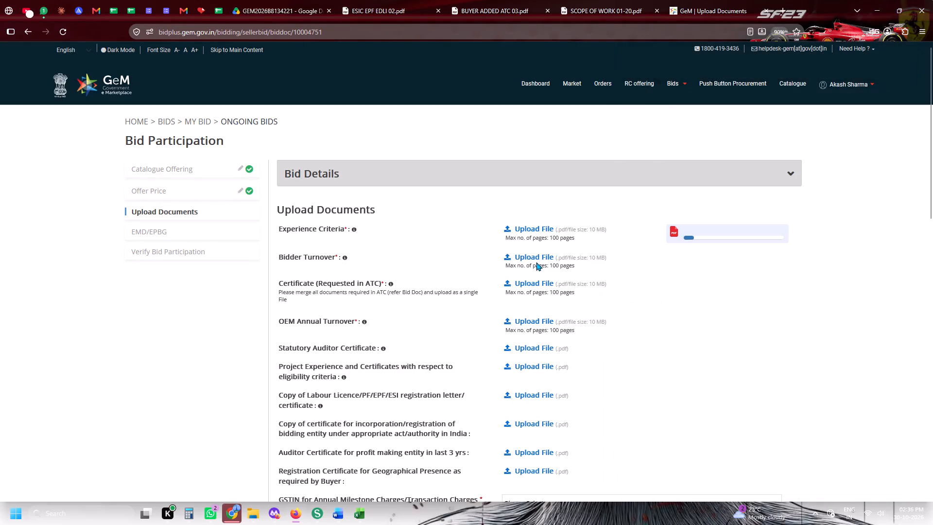
pyautogui.scroll(-3, 887, 256)
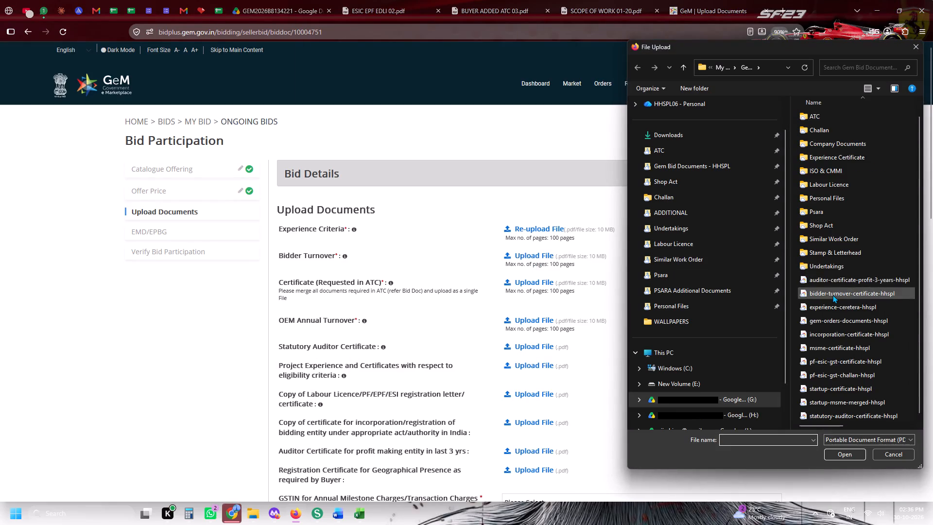
pyautogui.doubleClick(832, 295)
# Upload undertaking-oem-authorization-hhspl from the Undertakings folder for OEM Annual Turnover.
pyautogui.scroll(-1, 633, 209)
pyautogui.click(552, 248)
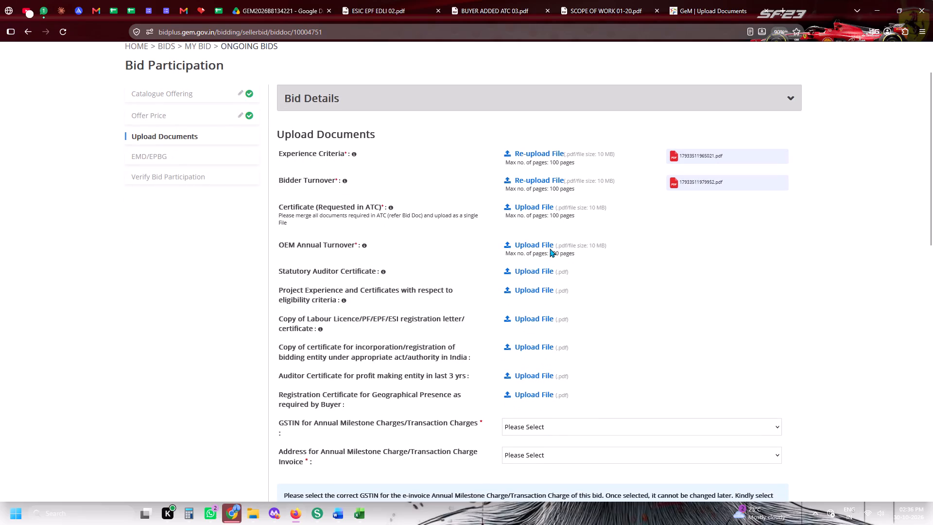
pyautogui.scroll(3, 733, 232)
pyautogui.click(699, 272)
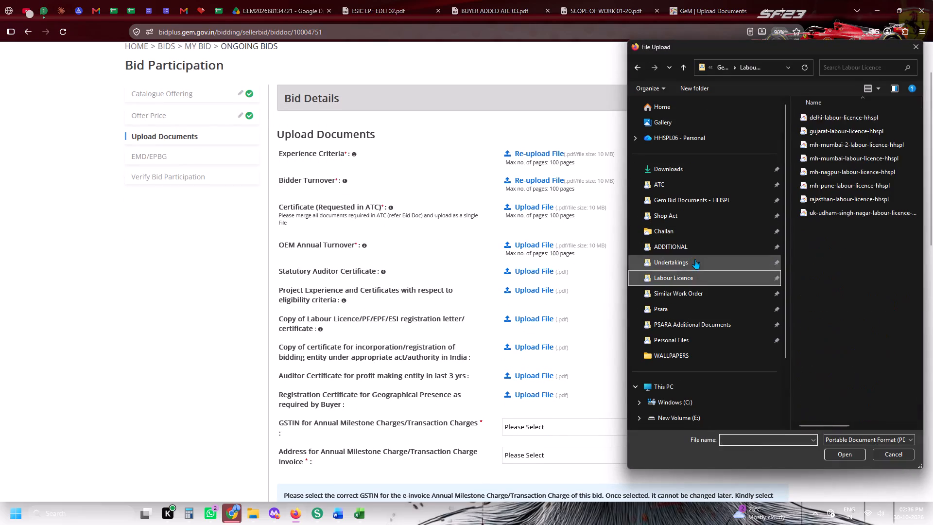
pyautogui.click(695, 259)
pyautogui.scroll(-5, 814, 296)
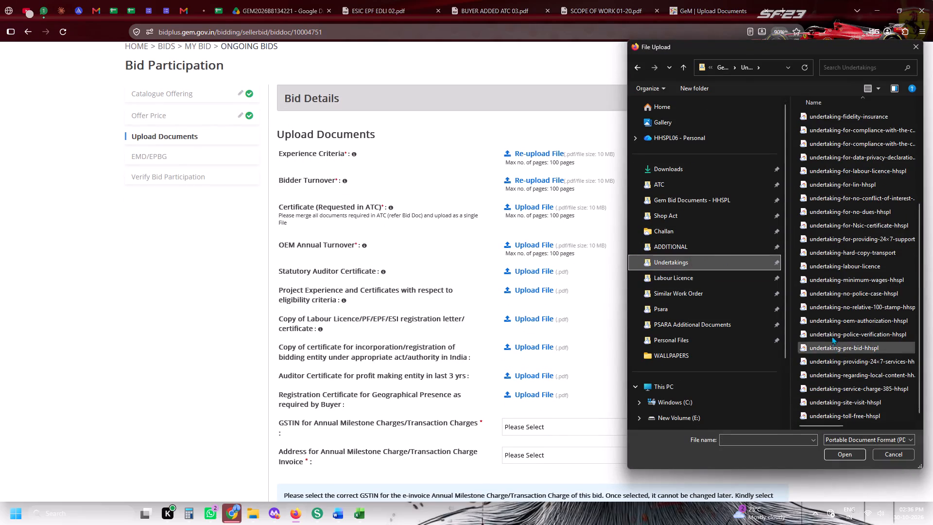
pyautogui.doubleClick(831, 317)
# Upload statutory-auditor-certificate-hhspl from the Gem Bid Documents - HHSPL folder for Statutory Auditor Certificate.
pyautogui.click(553, 271)
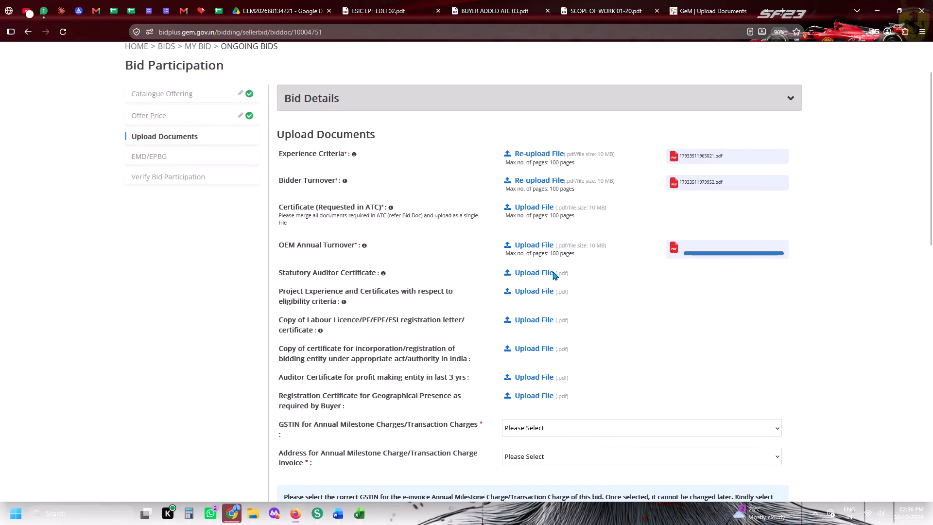
pyautogui.scroll(3, 721, 246)
pyautogui.click(712, 214)
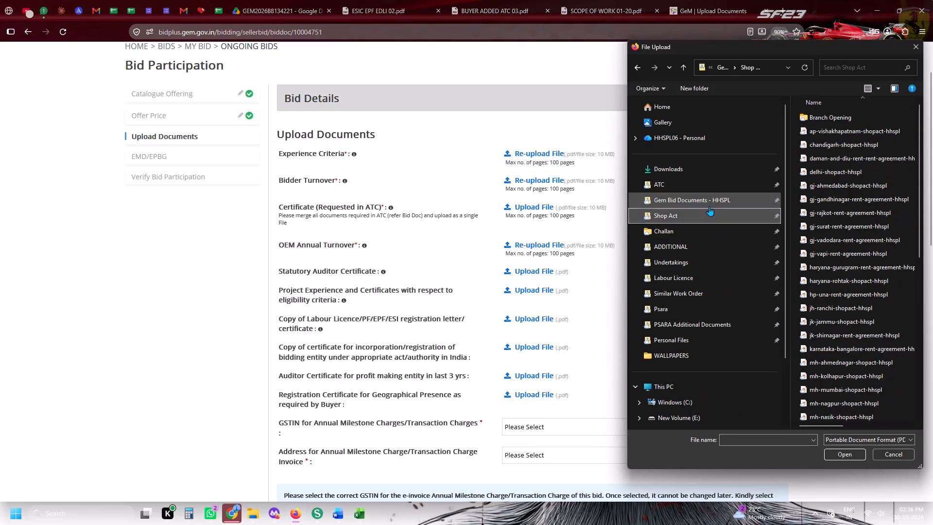
pyautogui.click(709, 206)
pyautogui.scroll(-5, 860, 347)
pyautogui.doubleClick(847, 414)
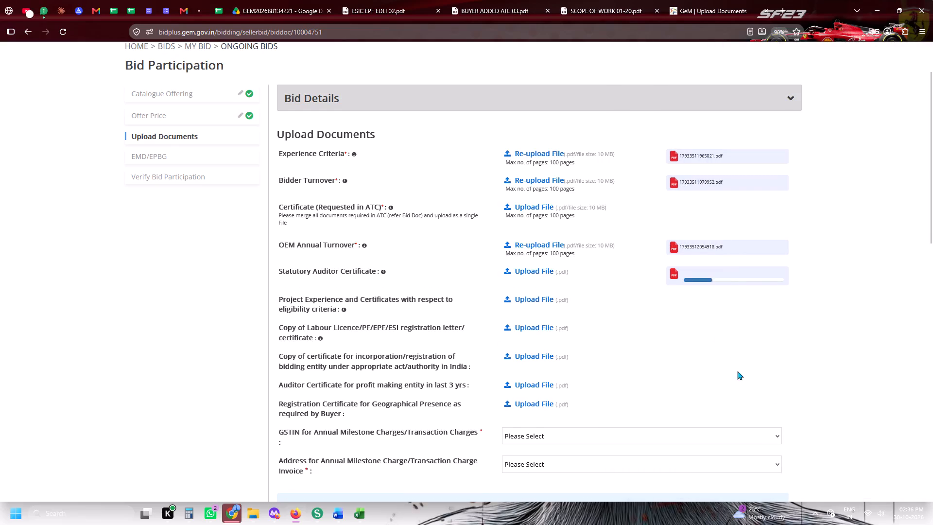
pyautogui.scroll(-2, 688, 259)
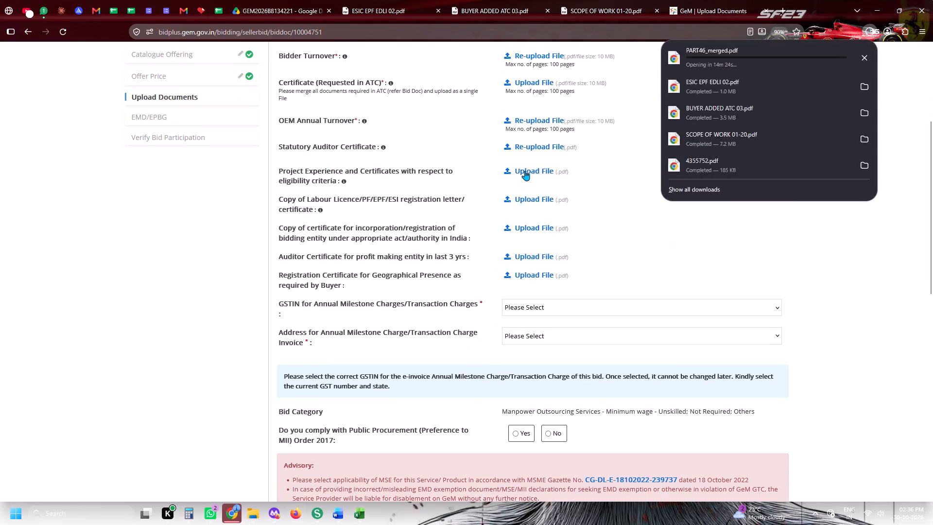
# Upload gem-orders-documents-hhspl for Project Experience and Certificates with respect to eligibility criteria.
pyautogui.click(525, 171)
pyautogui.scroll(-5, 886, 289)
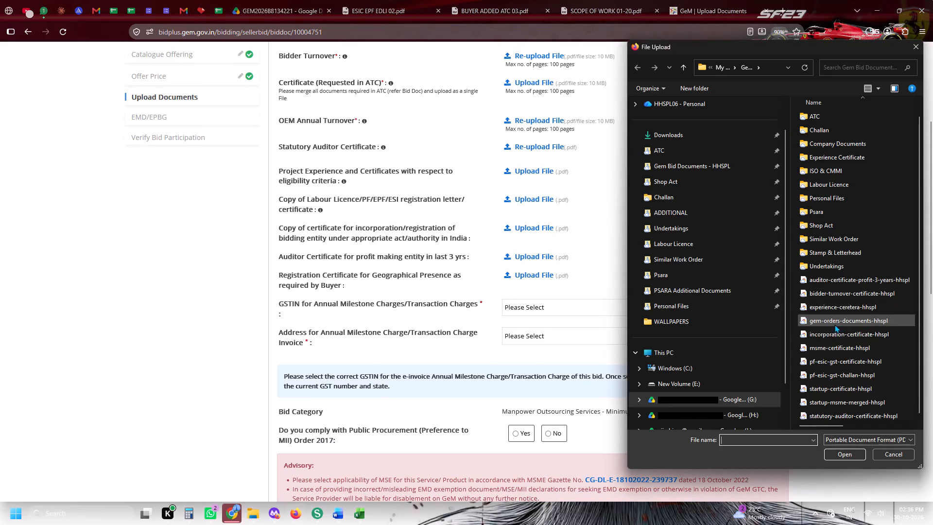
pyautogui.doubleClick(829, 319)
# Upload pf-esic-gst-certificate-hhspl for Copy of Labour Licence/PF/EPF/ESI registration letter/certificate.
pyautogui.click(534, 196)
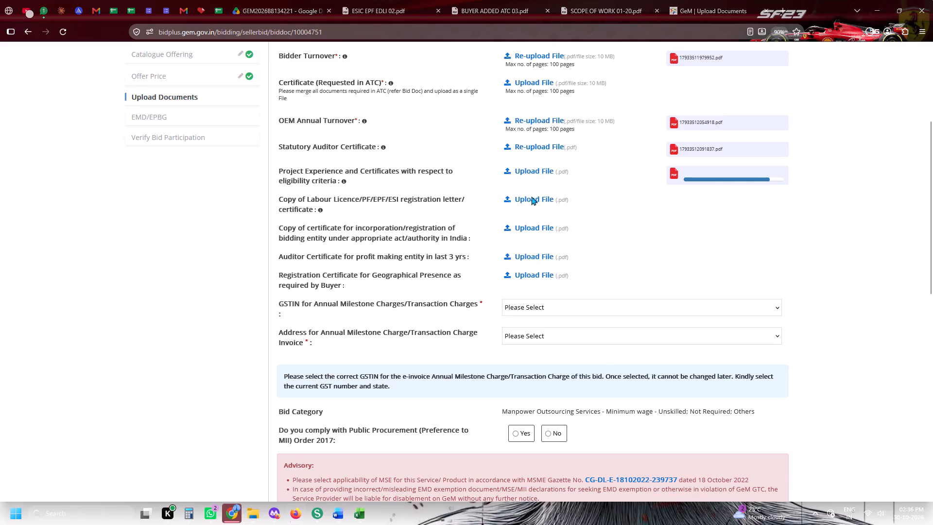
pyautogui.click(532, 201)
pyautogui.scroll(-6, 932, 227)
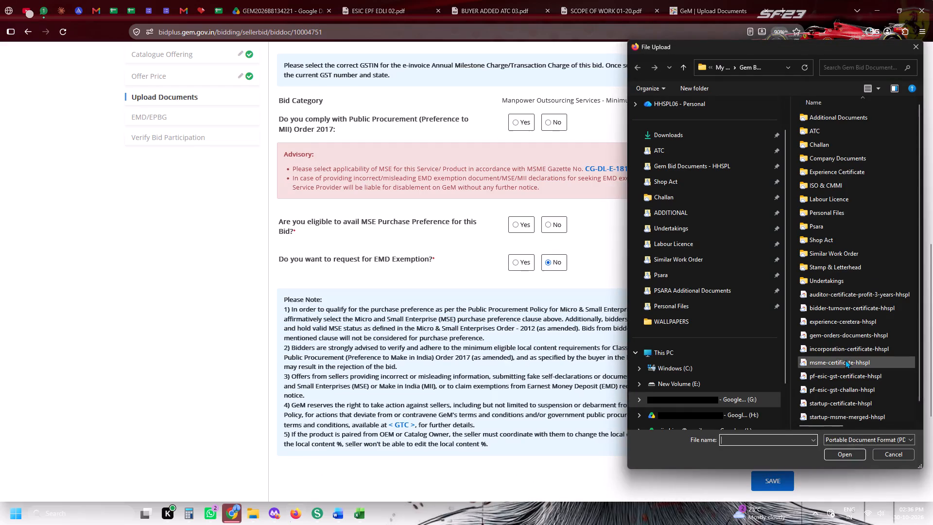
pyautogui.doubleClick(849, 373)
pyautogui.scroll(2, 818, 350)
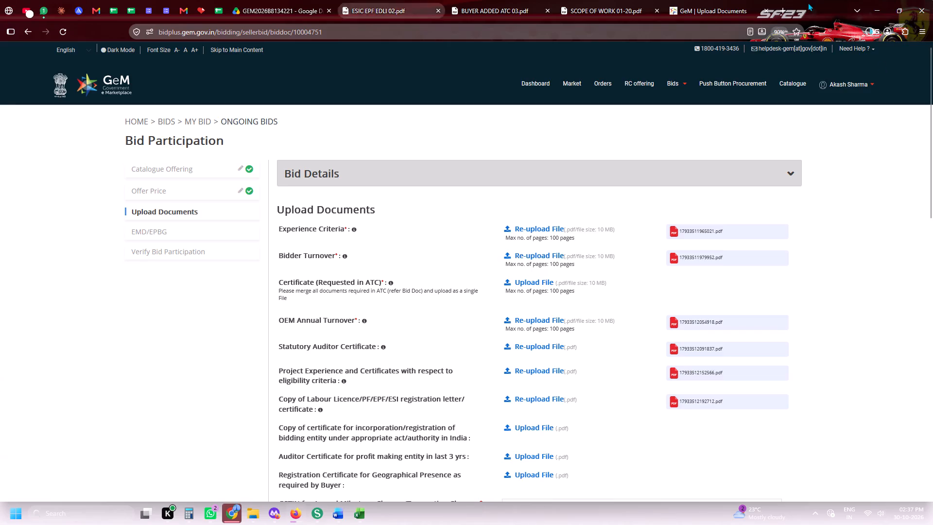
# Check the download progress of the merged ATC file PART46_merged.pdf.
pyautogui.click(866, 27)
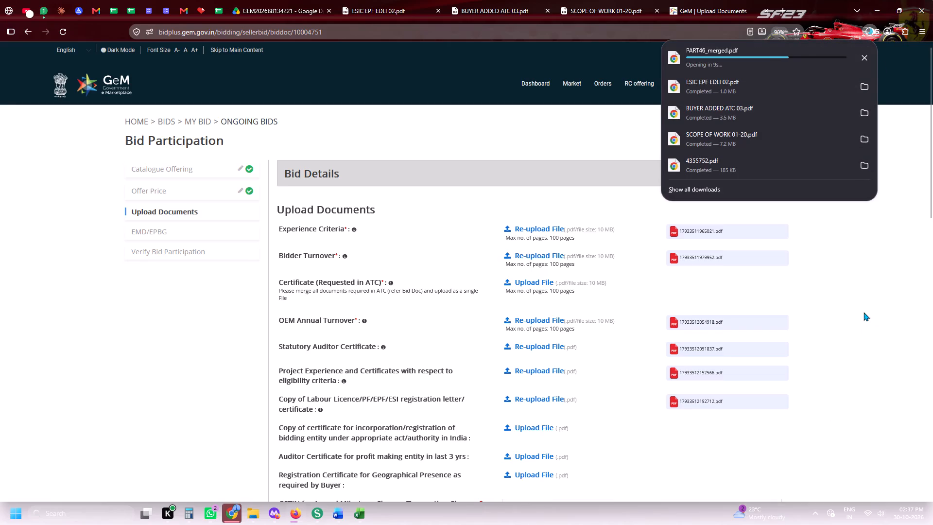
pyautogui.click(861, 311)
# Upload incorporation-certificate-hhspl from the Gem Bid Documents - HHSPL folder for the bidding entity's certificate of incorporation/registration.
pyautogui.scroll(-4, 793, 297)
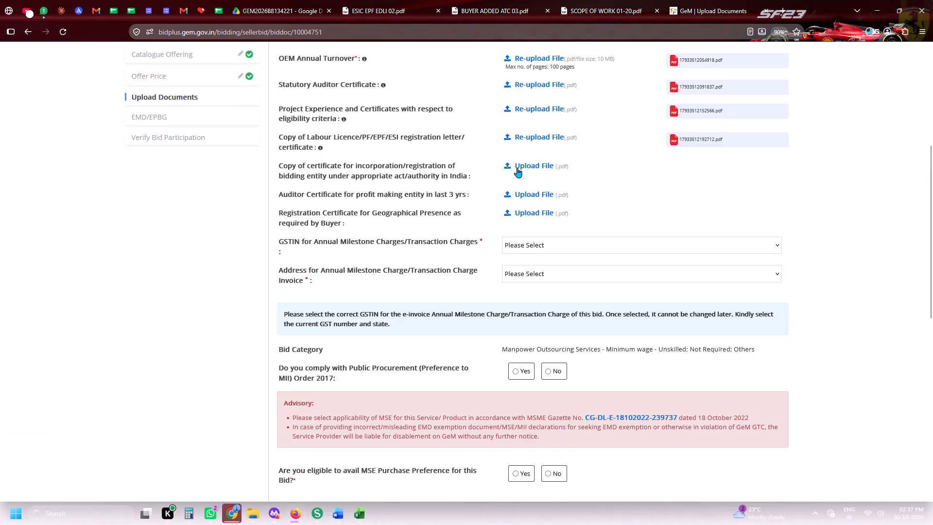
pyautogui.click(517, 168)
pyautogui.scroll(3, 774, 289)
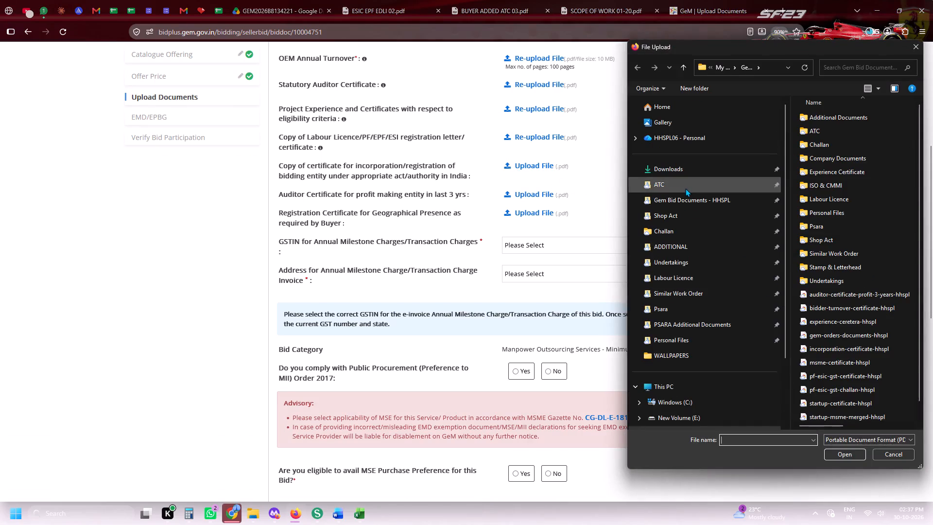
pyautogui.click(695, 204)
pyautogui.scroll(-4, 882, 301)
pyautogui.doubleClick(854, 339)
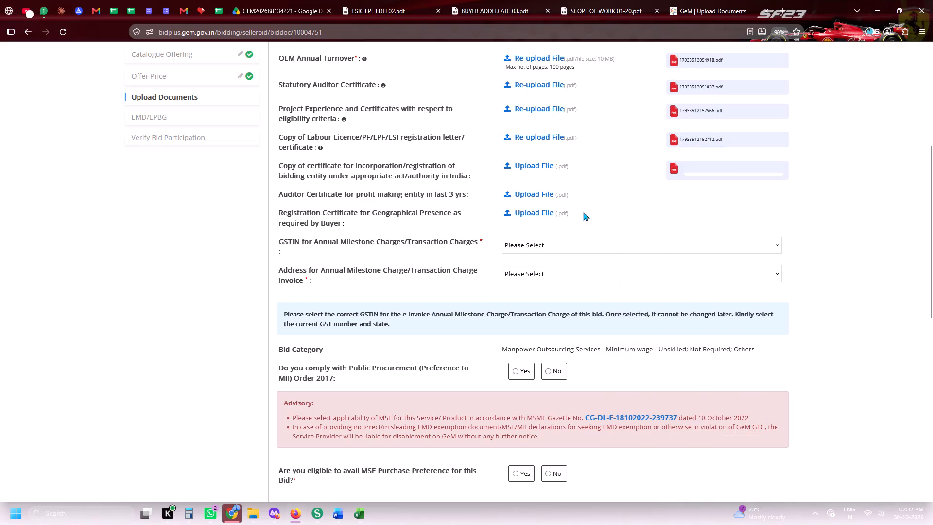
# Upload auditor-certificate-profit-3-years-hhspl for Auditor Certificate for profit making entity in last 3 yrs.
pyautogui.click(544, 196)
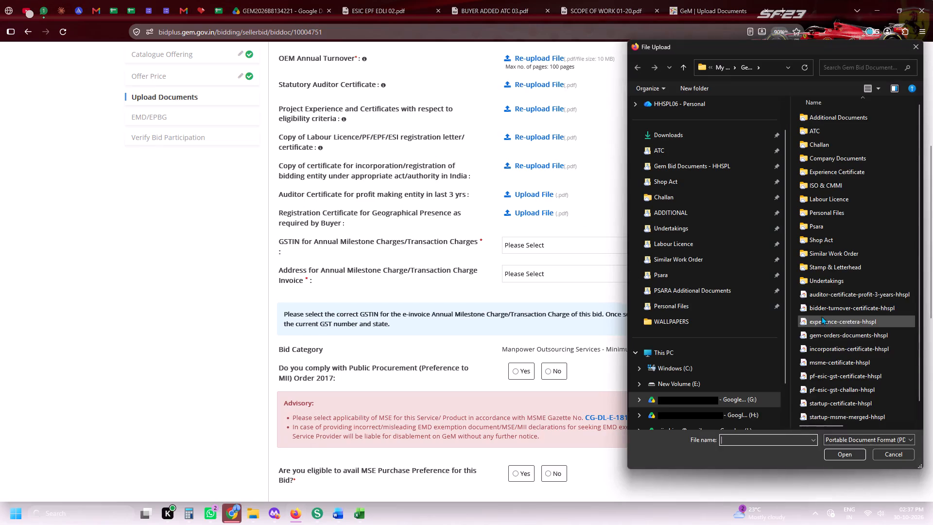
pyautogui.doubleClick(823, 298)
# View the downloaded merged ATC file PART46_merged.pdf.
pyautogui.click(239, 0)
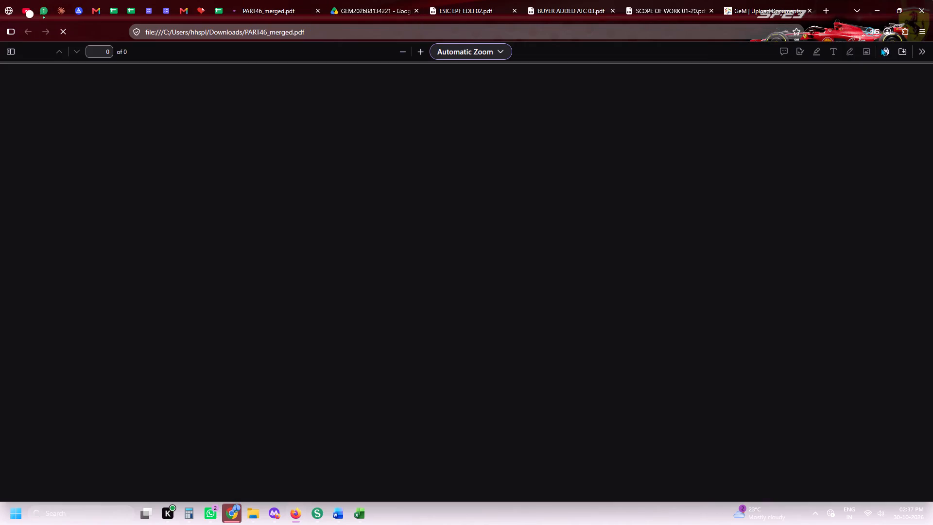
pyautogui.click(872, 38)
pyautogui.click(828, 334)
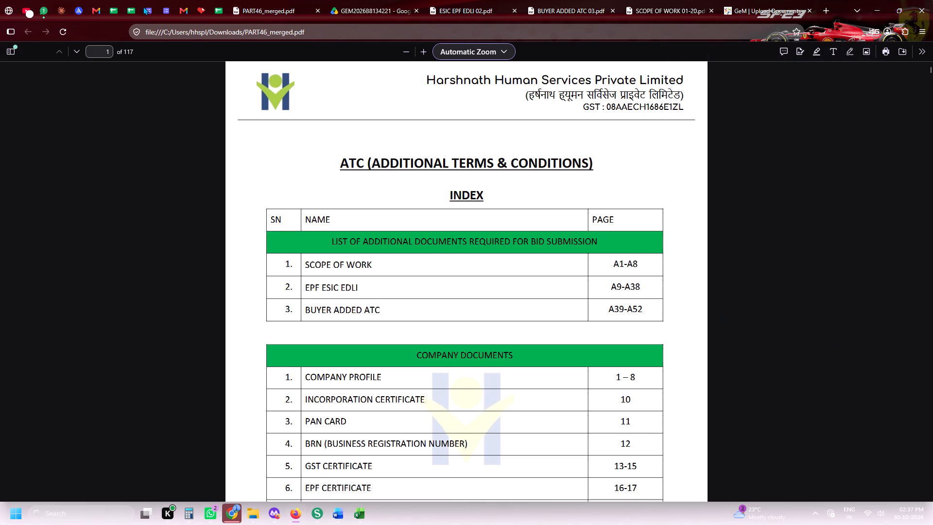
# In iLovePDF, compress PART46_merged.pdf from the Downloads folder using Extreme compression.
pyautogui.click(198, 0)
pyautogui.click(246, 52)
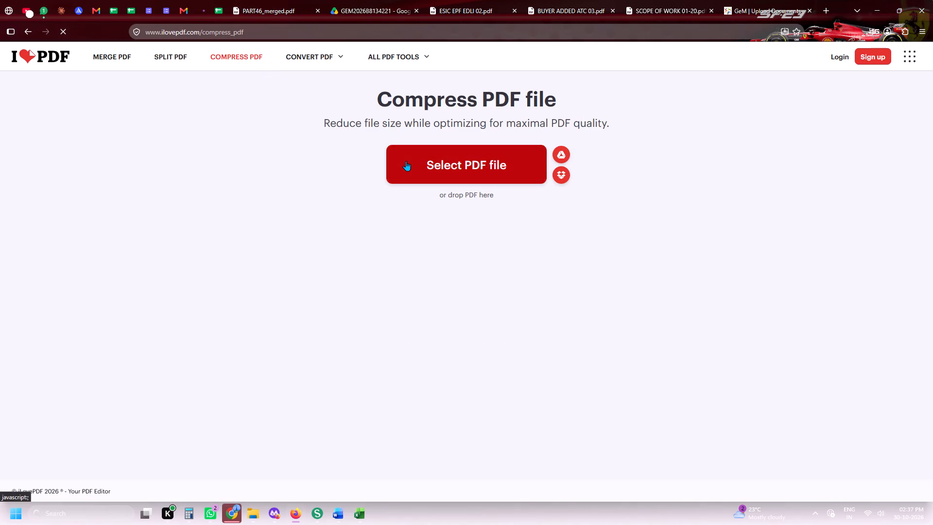
pyautogui.click(406, 161)
pyautogui.scroll(4, 732, 196)
pyautogui.scroll(-2, 730, 194)
pyautogui.scroll(3, 730, 196)
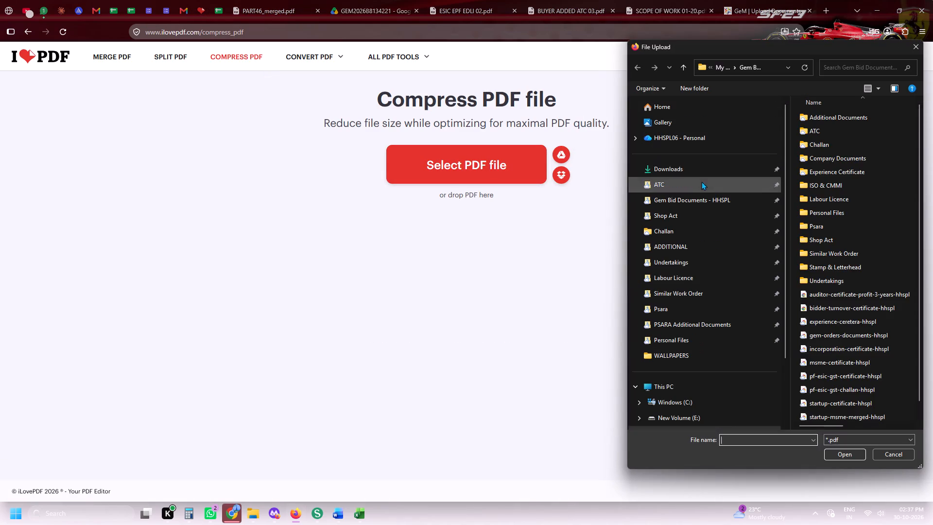
pyautogui.click(695, 175)
pyautogui.doubleClick(845, 130)
pyautogui.click(845, 128)
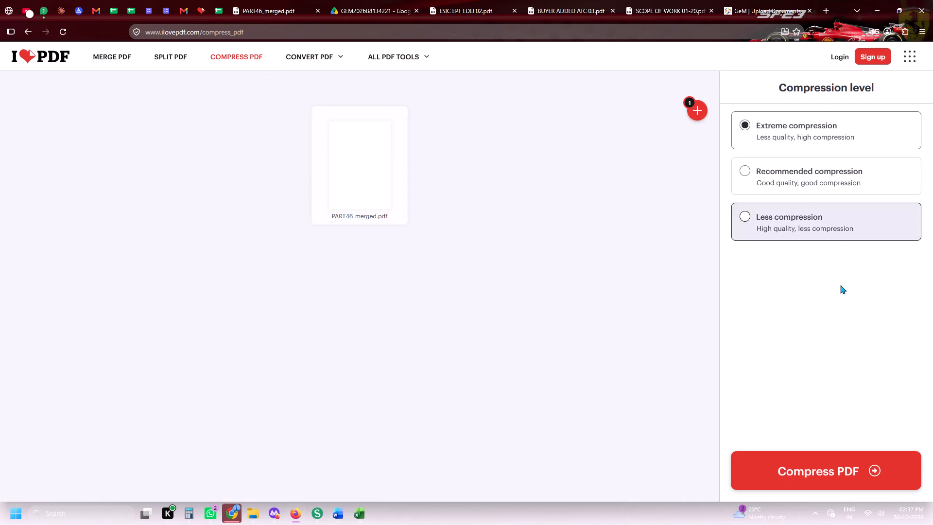
pyautogui.click(813, 459)
# Look up the state and city of bid GEM/2026/B/8134221 in the Daily Tender Sheet 2026.
pyautogui.click(732, 0)
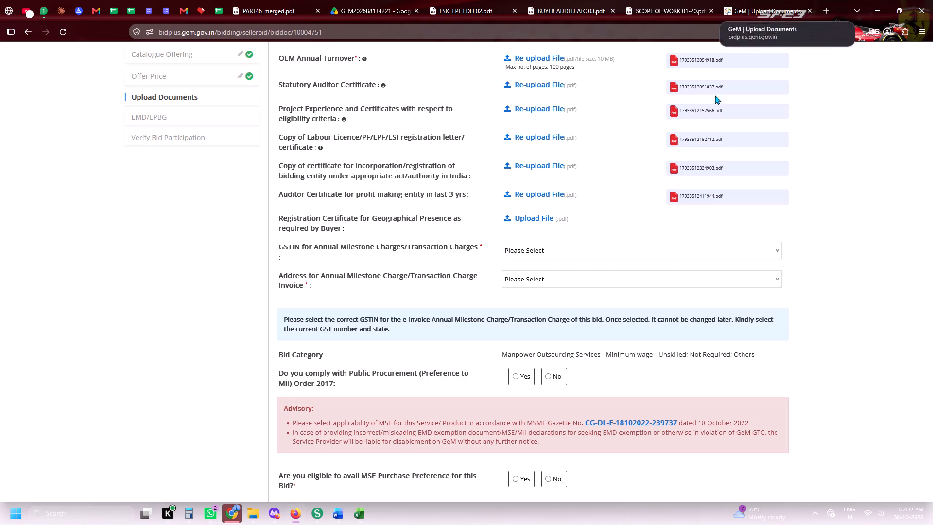
pyautogui.click(220, 0)
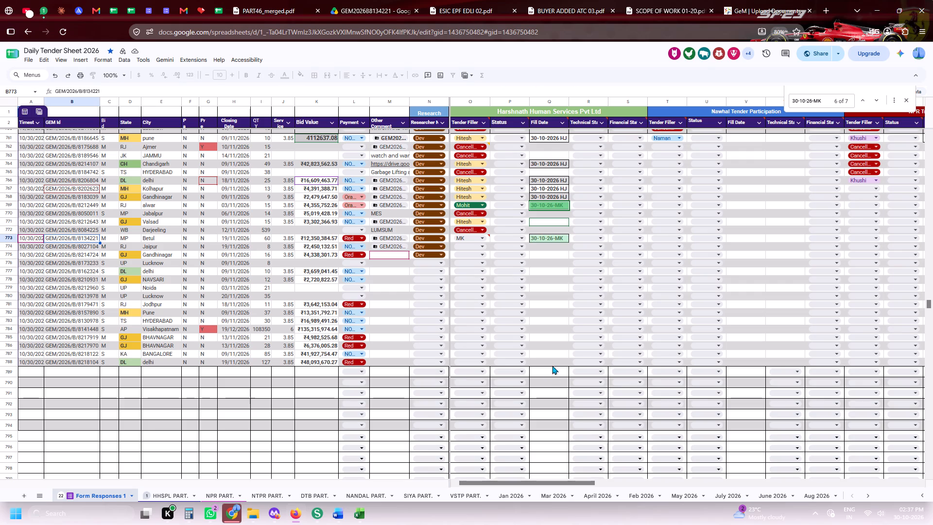
pyautogui.click(0, 228)
pyautogui.click(0, 239)
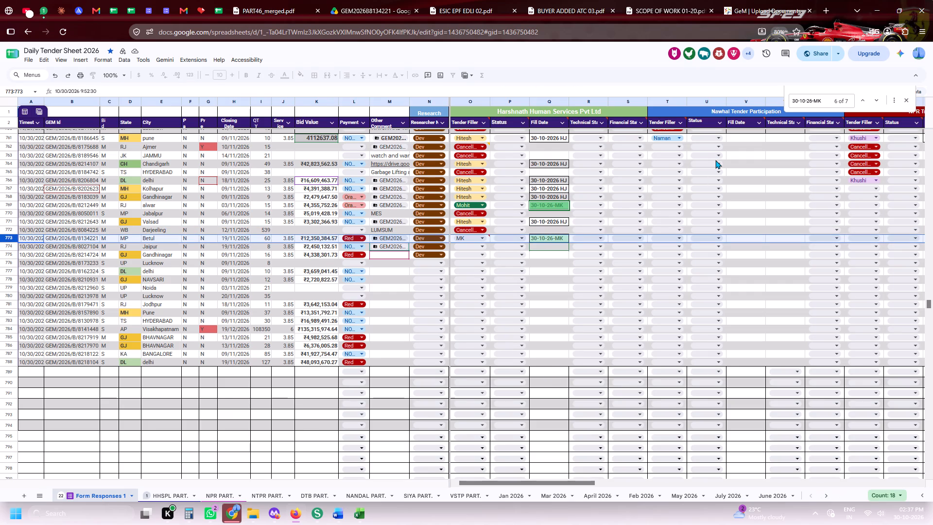
# Back on the GeM page, upload mp-jabalpur-shopact-hhspl from the Shop Act folder for Registration Certificate for Geographical Presence.
pyautogui.click(755, 0)
pyautogui.click(543, 222)
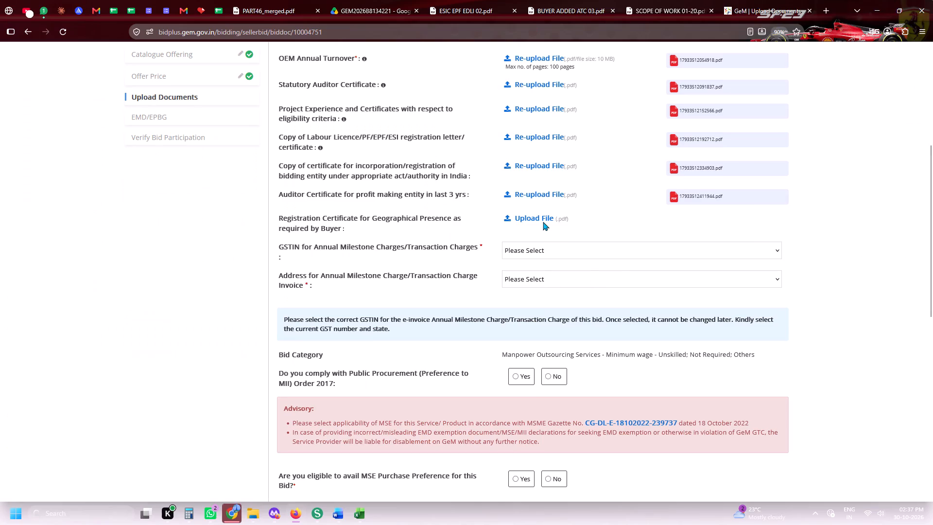
pyautogui.scroll(4, 718, 220)
pyautogui.click(685, 218)
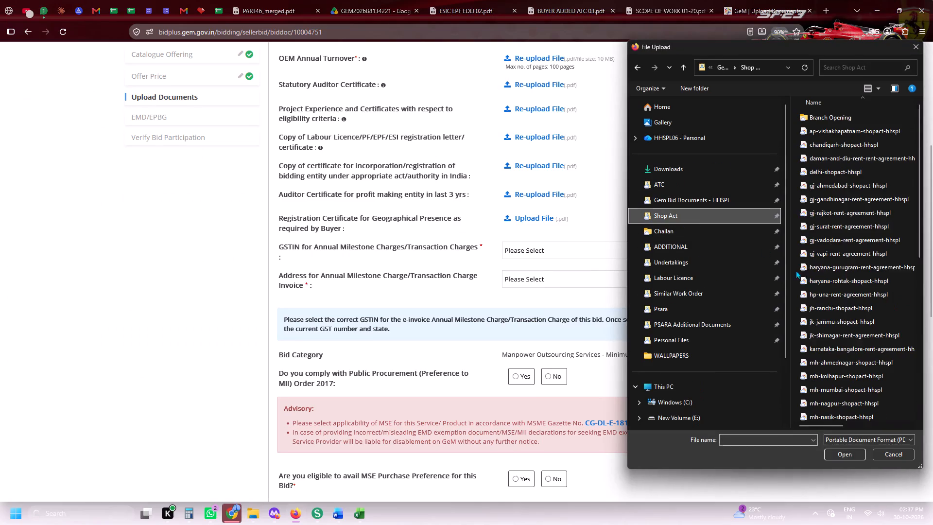
pyautogui.scroll(-3, 853, 324)
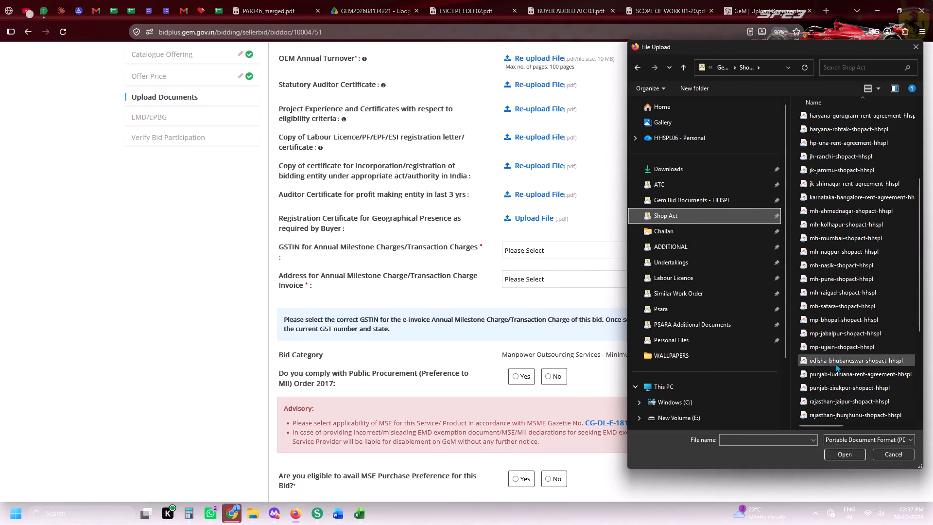
pyautogui.doubleClick(825, 339)
pyautogui.doubleClick(825, 333)
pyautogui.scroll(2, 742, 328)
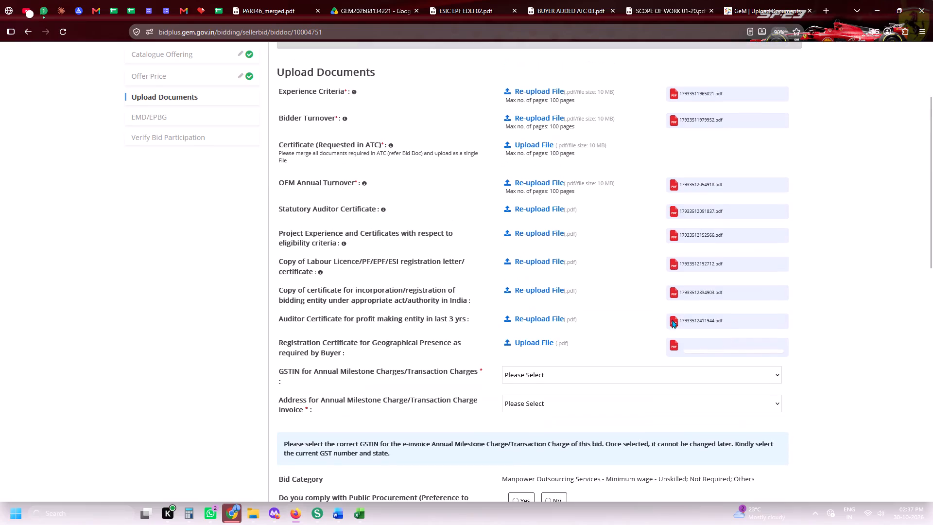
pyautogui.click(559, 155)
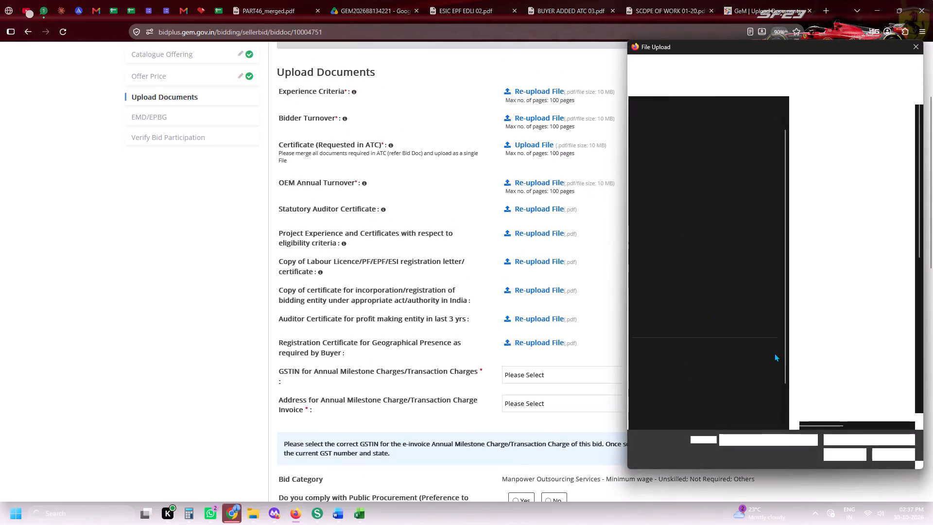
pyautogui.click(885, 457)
# Select the company's registered GSTIN and its Jaipur address for the annual milestone/transaction charges, accepting both confirmations.
pyautogui.scroll(-3, 725, 259)
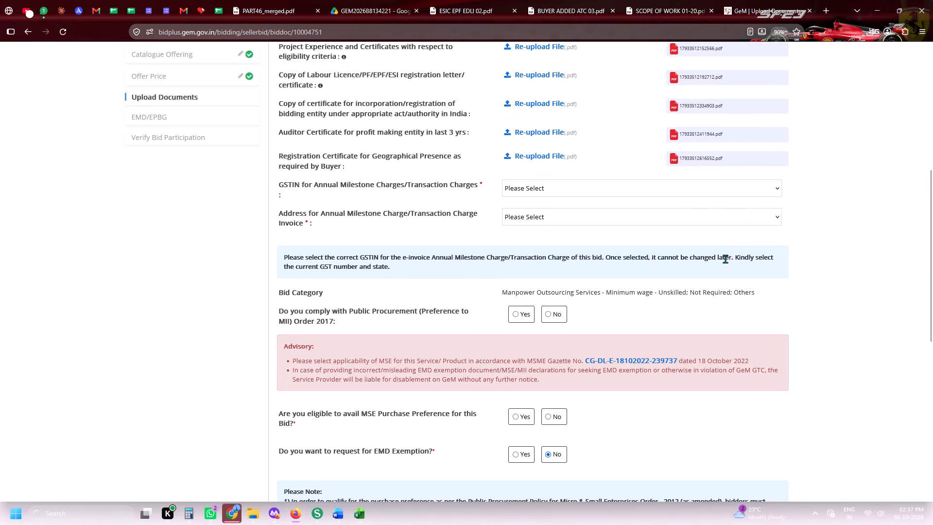
pyautogui.scroll(-1, 725, 259)
pyautogui.click(553, 128)
pyautogui.click(554, 151)
pyautogui.click(576, 105)
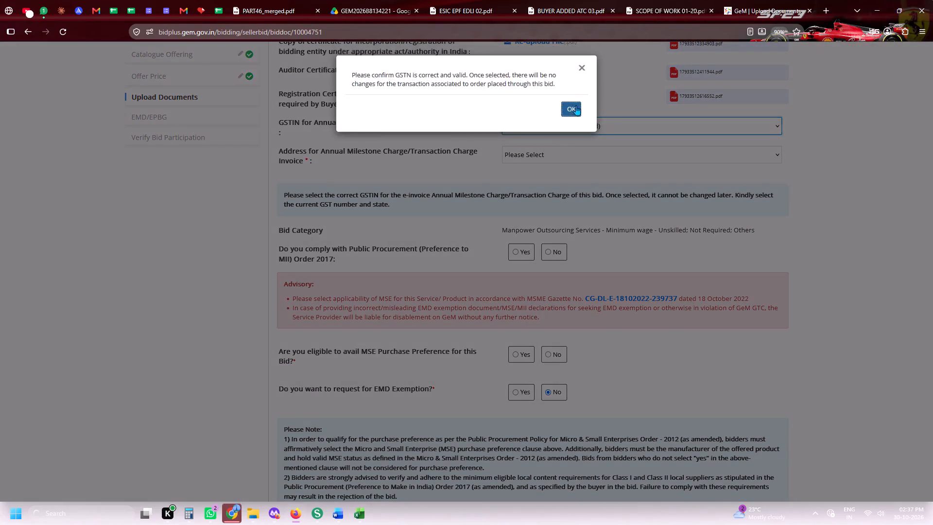
pyautogui.click(544, 152)
pyautogui.click(553, 181)
pyautogui.click(581, 104)
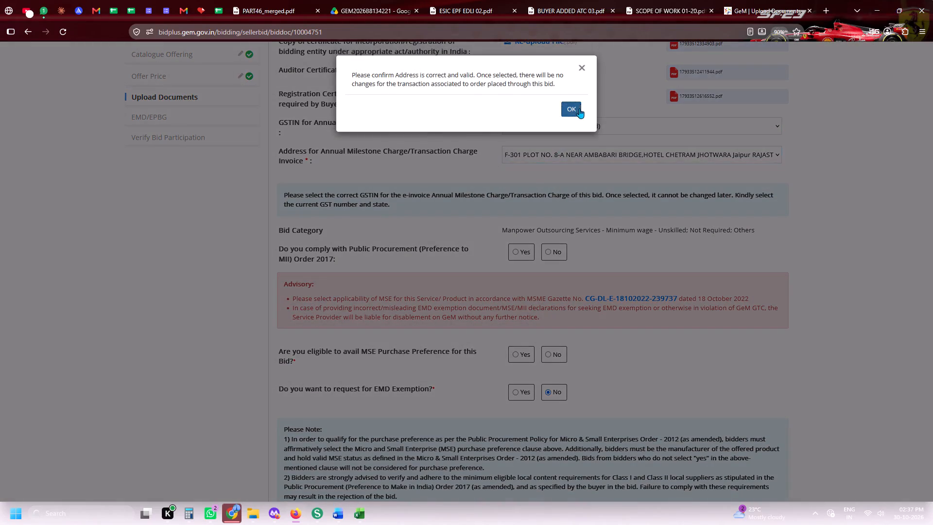
# Answer Yes to compliance with the Public Procurement (Preference to MII) Order 2017 and to MSE Purchase Preference eligibility.
pyautogui.click(516, 254)
pyautogui.click(521, 356)
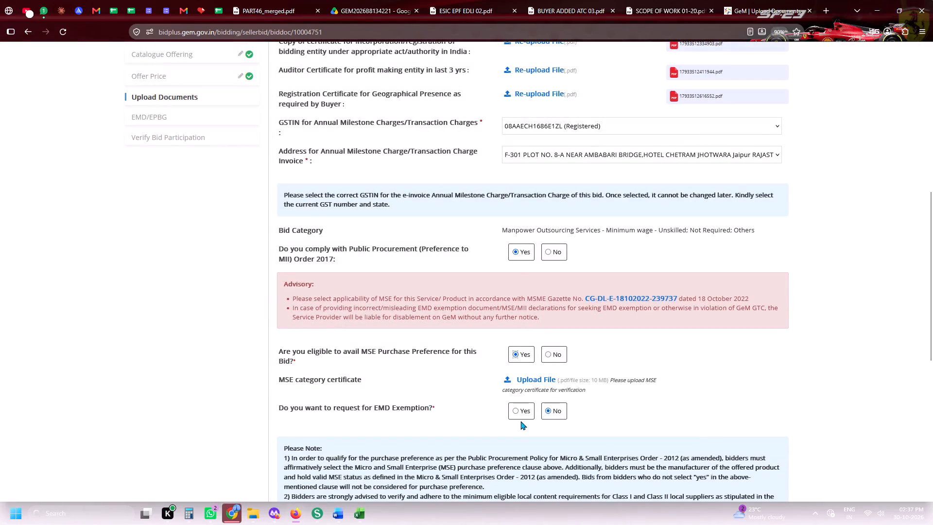
pyautogui.click(520, 406)
# Upload msme-certificate-hhspl from the Gem Bid Documents - HHSPL folder as the MSE category certificate.
pyautogui.click(525, 383)
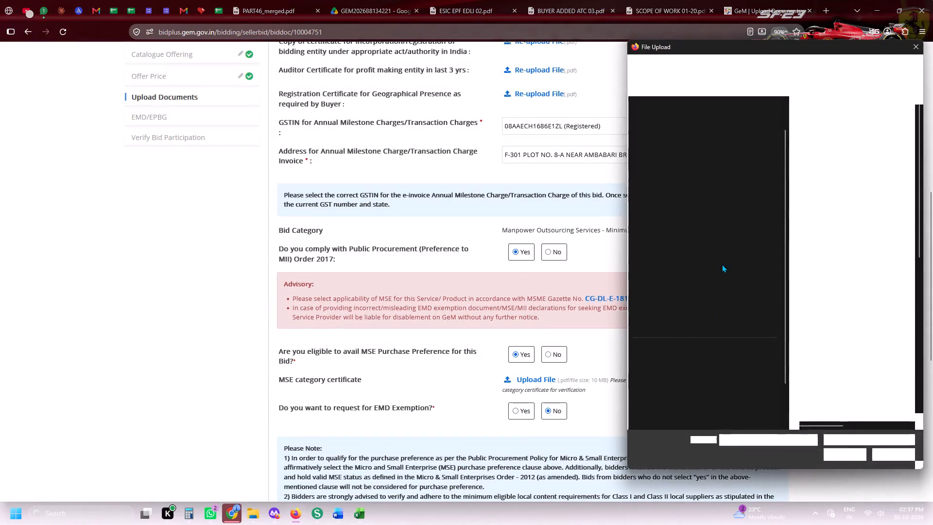
pyautogui.scroll(3, 723, 258)
pyautogui.click(706, 206)
pyautogui.scroll(-4, 803, 283)
pyautogui.doubleClick(818, 346)
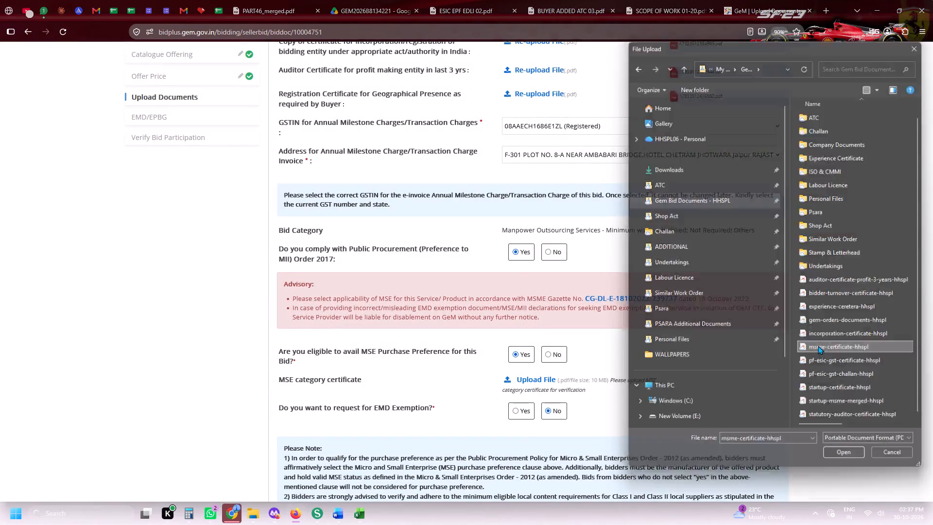
# Request EMD Exemption with Yes and choose Start-up as the exemption category.
pyautogui.scroll(-3, 554, 163)
pyautogui.click(517, 228)
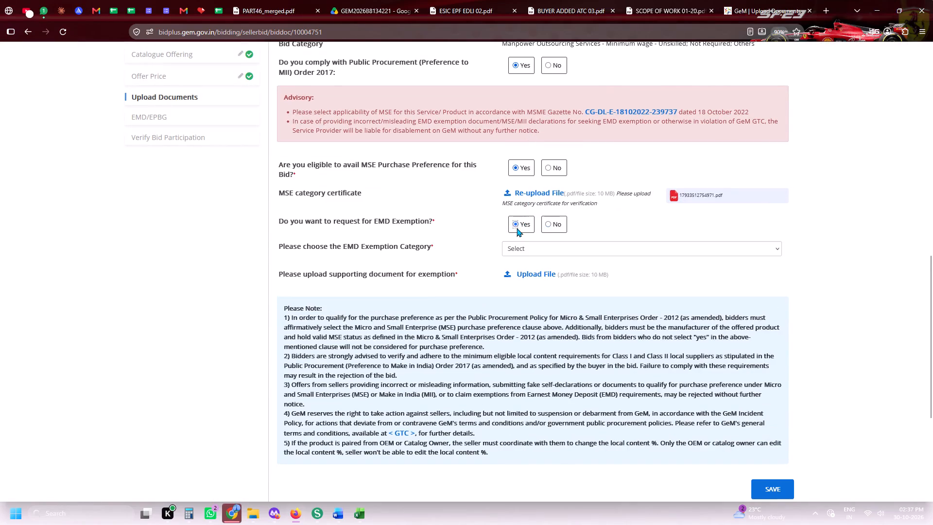
pyautogui.click(522, 246)
pyautogui.click(528, 277)
# Upload startup-msme-merged-hhspl as the supporting document for the EMD exemption.
pyautogui.click(531, 280)
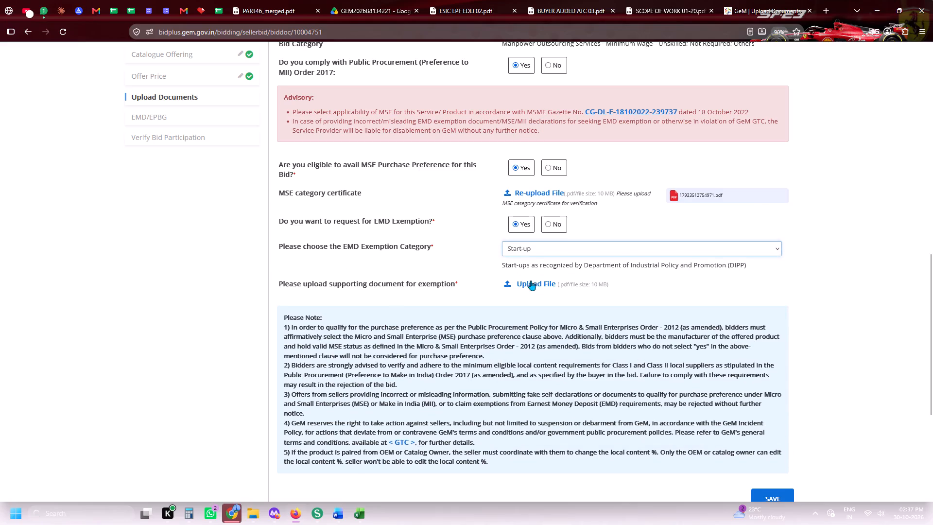
pyautogui.scroll(-6, 861, 323)
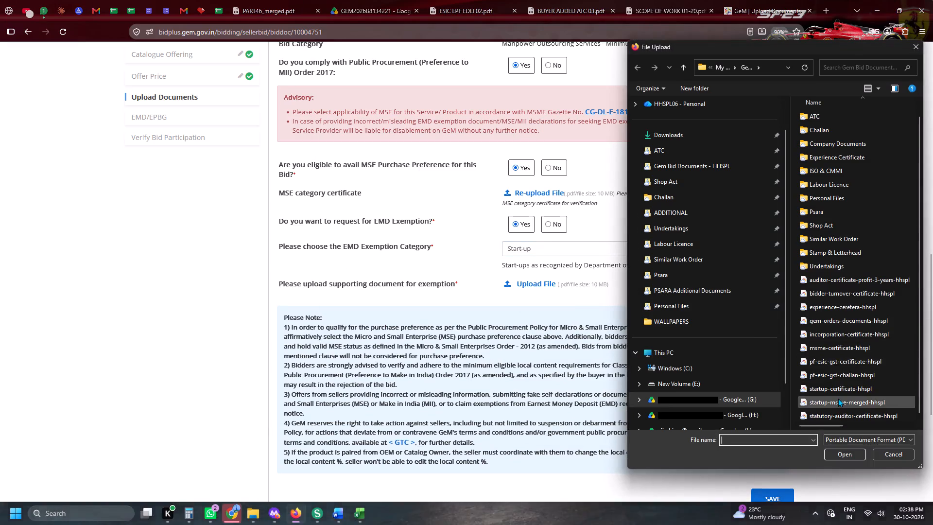
pyautogui.doubleClick(837, 402)
# Compare the page count of PART46_merged.pdf with the page limit for Certificate (Requested in ATC) on the GeM page.
pyautogui.scroll(6, 603, 261)
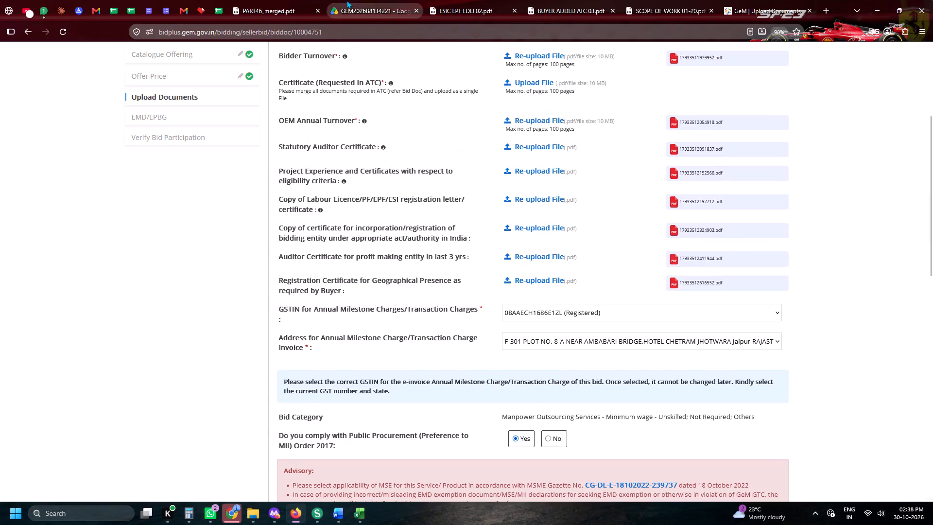
pyautogui.click(259, 0)
pyautogui.scroll(-11, 715, 279)
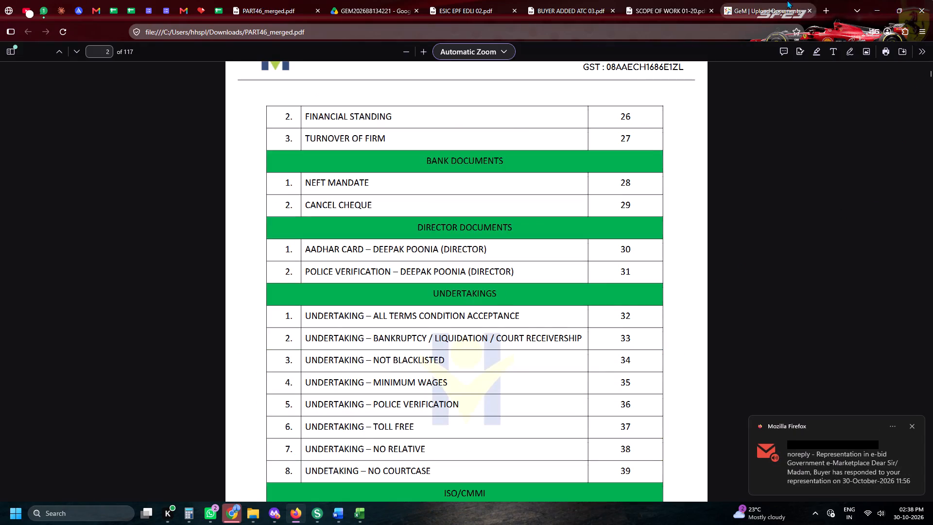
pyautogui.click(759, 0)
pyautogui.scroll(1, 647, 294)
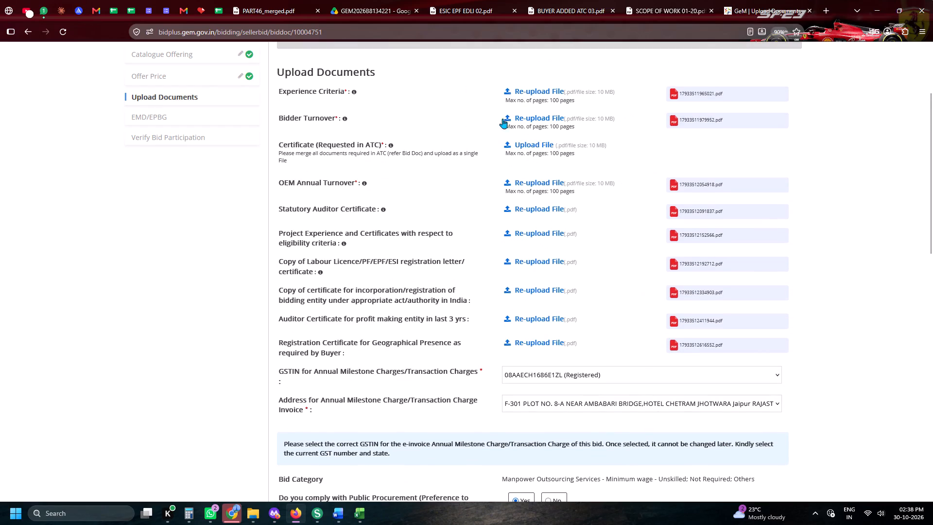
# Print PART46_merged.pdf with Save to PDF as the destination and 2 pages per sheet.
pyautogui.click(276, 0)
pyautogui.click(889, 50)
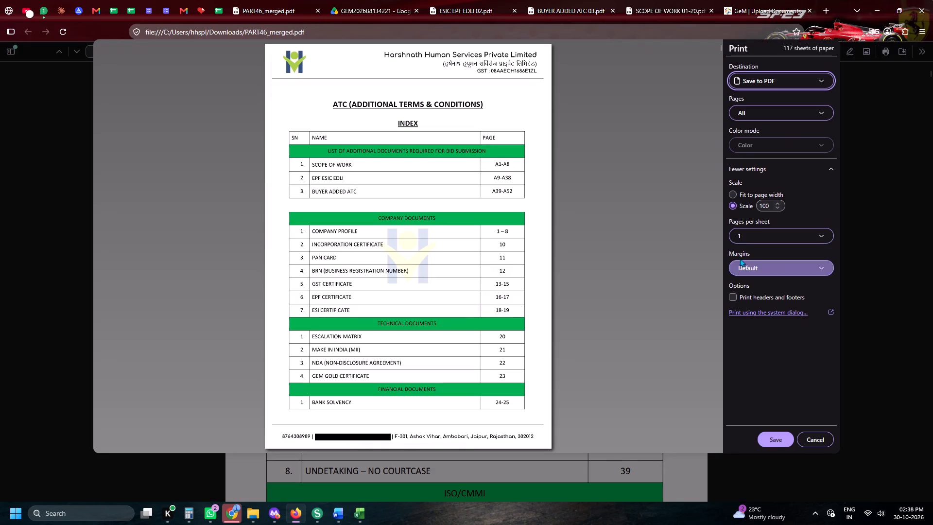
pyautogui.click(741, 233)
pyautogui.click(741, 260)
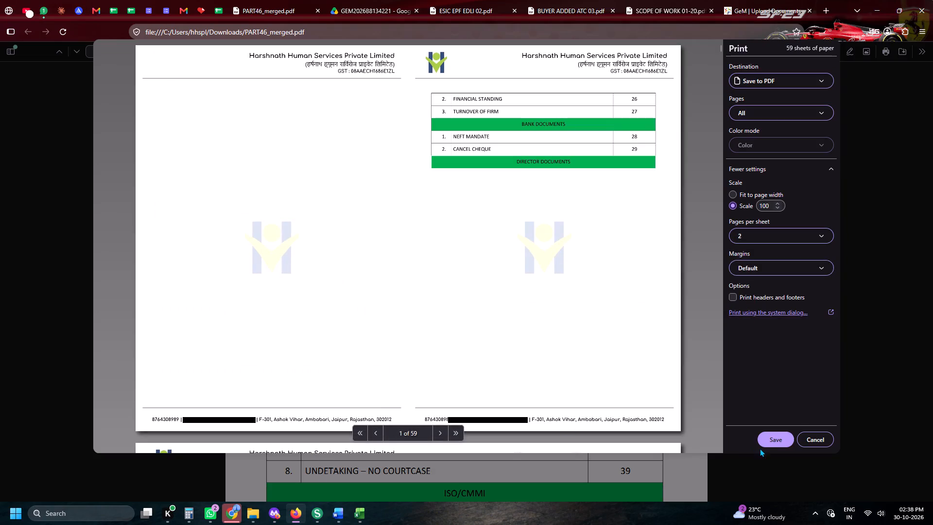
# Save the printed two-pages-per-sheet PDF in the Downloads folder under the name PART46_merged.
pyautogui.click(791, 437)
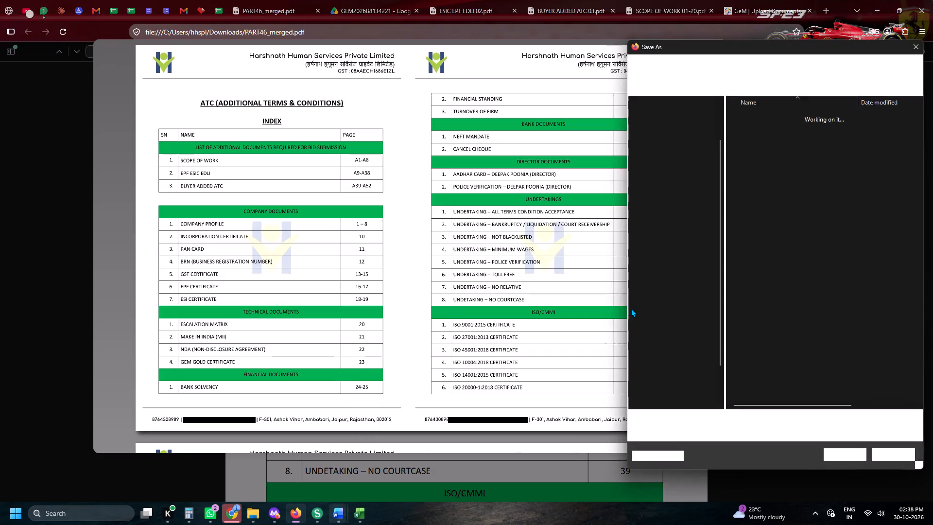
pyautogui.scroll(4, 693, 233)
pyautogui.click(673, 169)
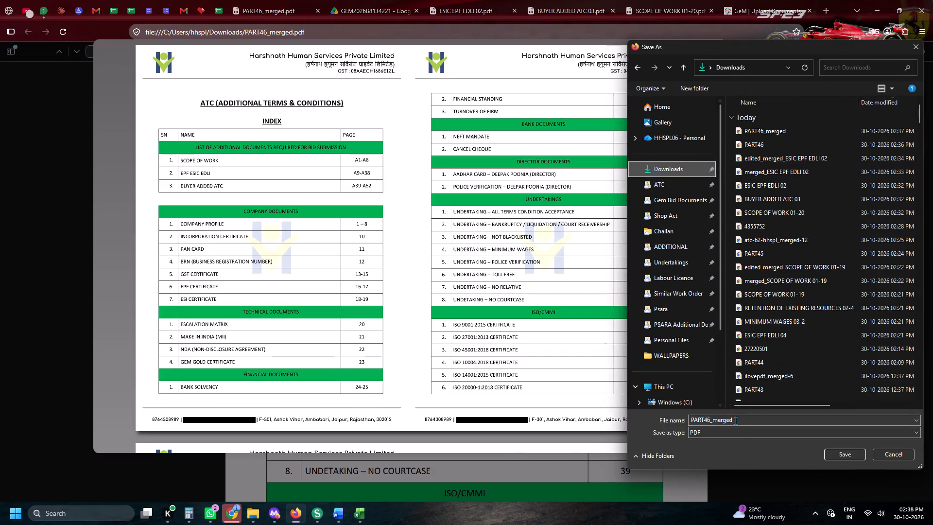
pyautogui.click(847, 456)
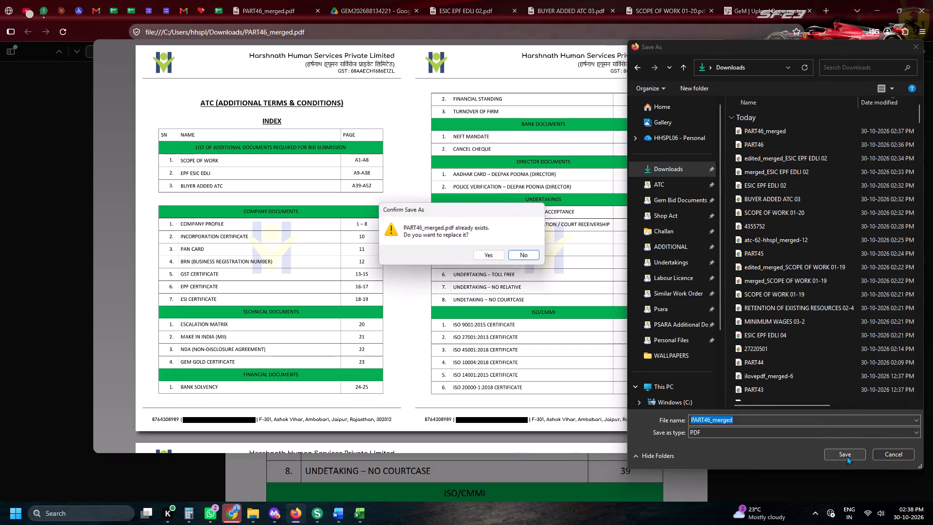
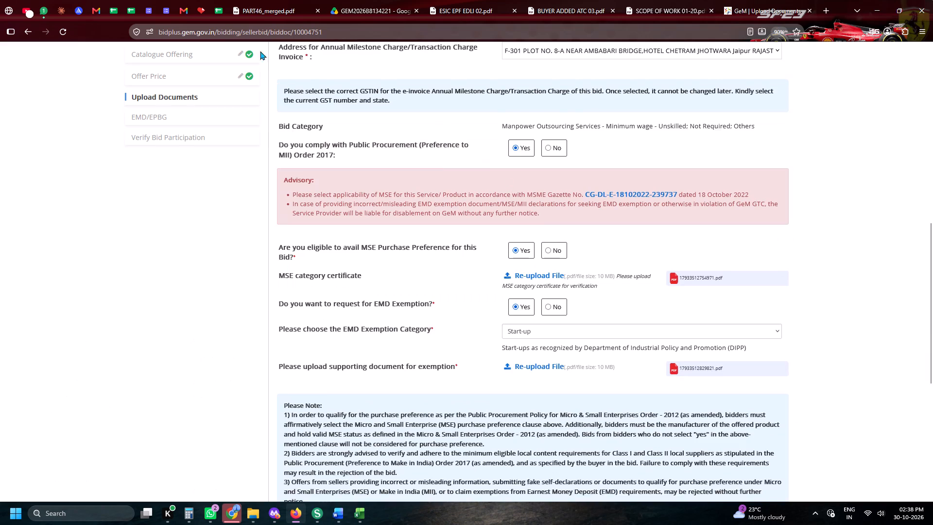
pyautogui.tripleClick(317, 8)
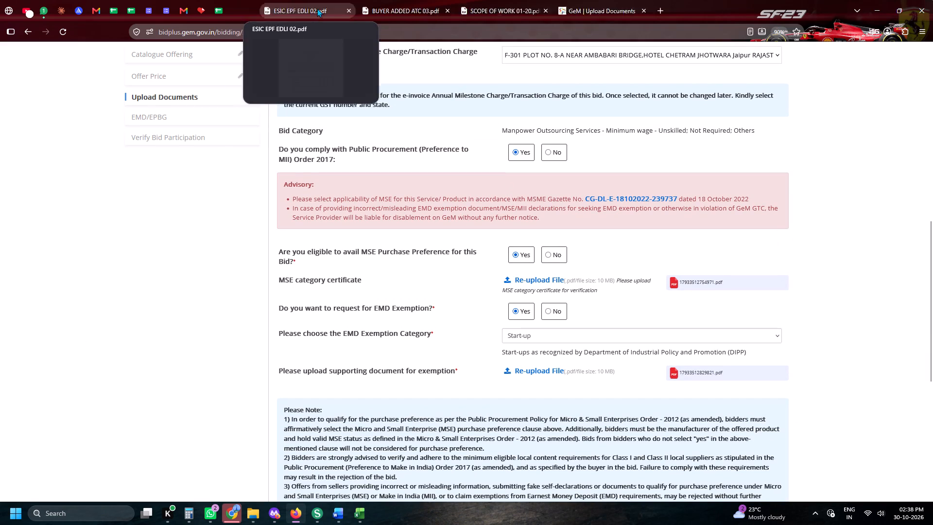
pyautogui.click(317, 8)
pyautogui.click(317, 8)
# Open the Drive folder linked in the Daily Tender Sheet for the Jaipur tender GEM/2026/B/8027104.
pyautogui.click(216, 7)
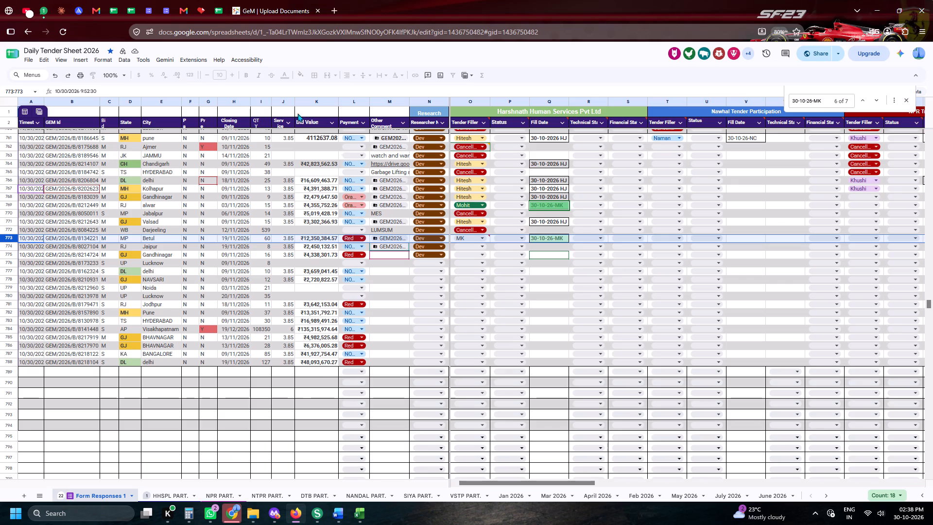
pyautogui.click(553, 282)
pyautogui.click(389, 245)
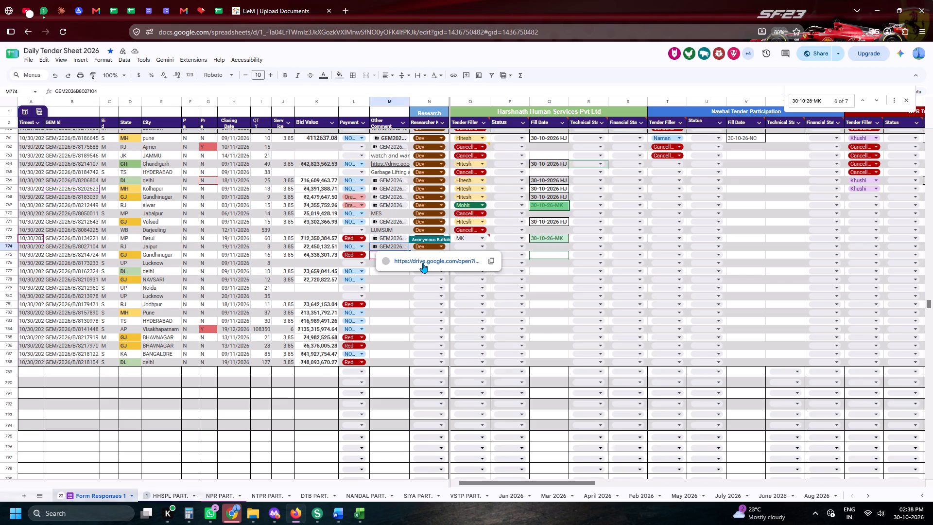
pyautogui.click(423, 263)
pyautogui.click(415, 0)
pyautogui.click(304, 0)
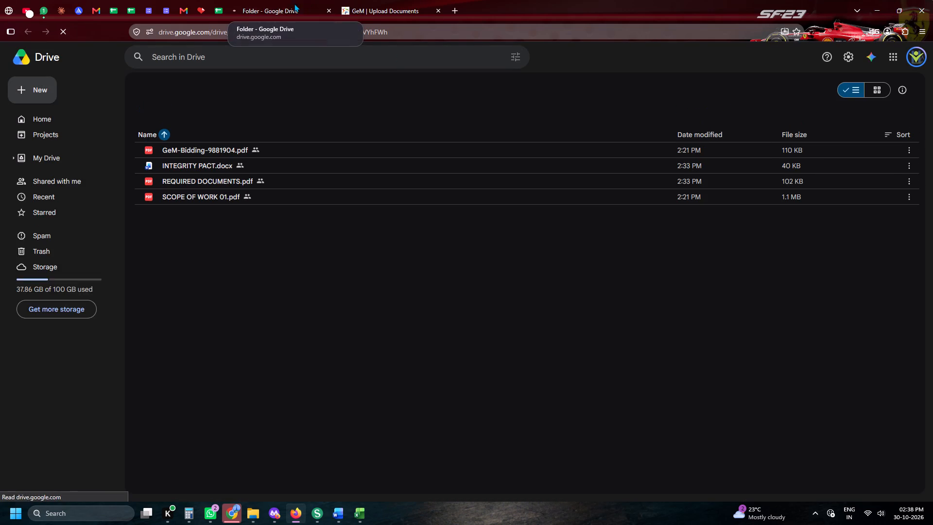
# Return to the Daily Tender Sheet and look through the earlier tender rows above the Jaipur entry.
pyautogui.click(218, 0)
pyautogui.scroll(5, 387, 266)
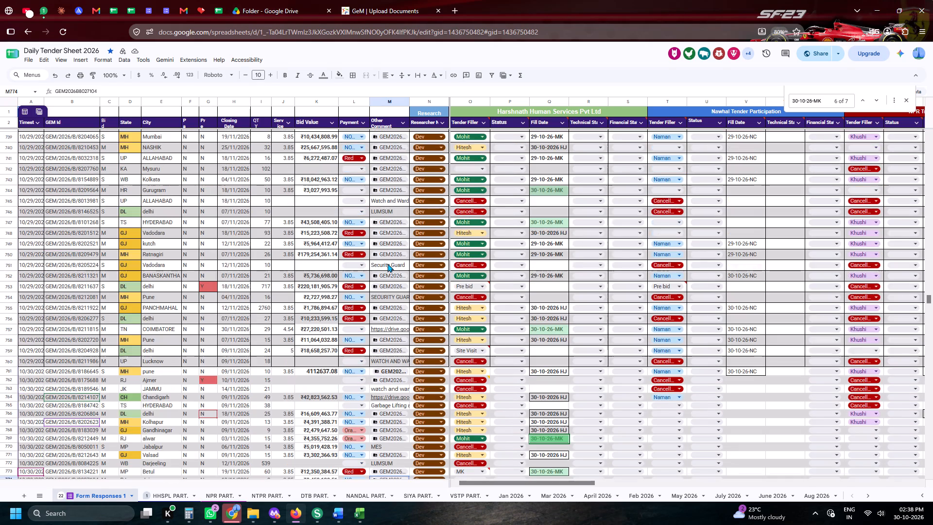
pyautogui.scroll(2, 397, 262)
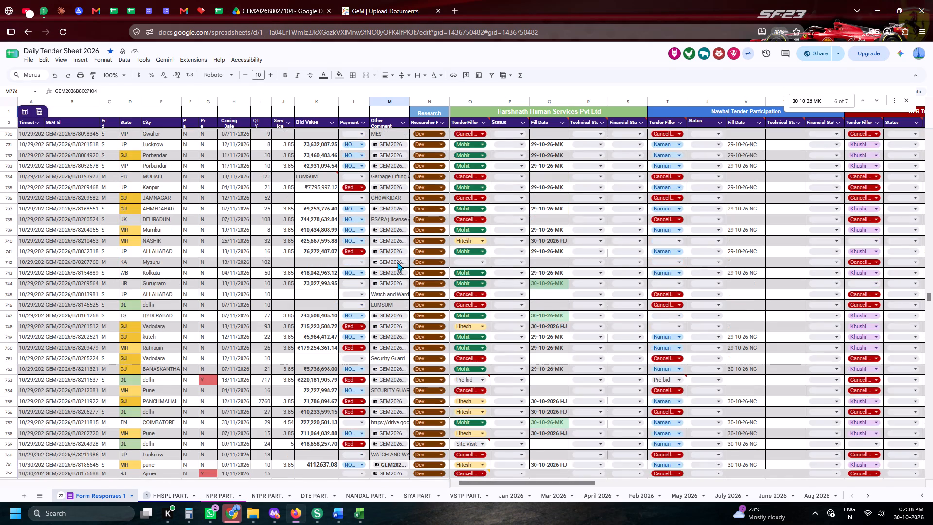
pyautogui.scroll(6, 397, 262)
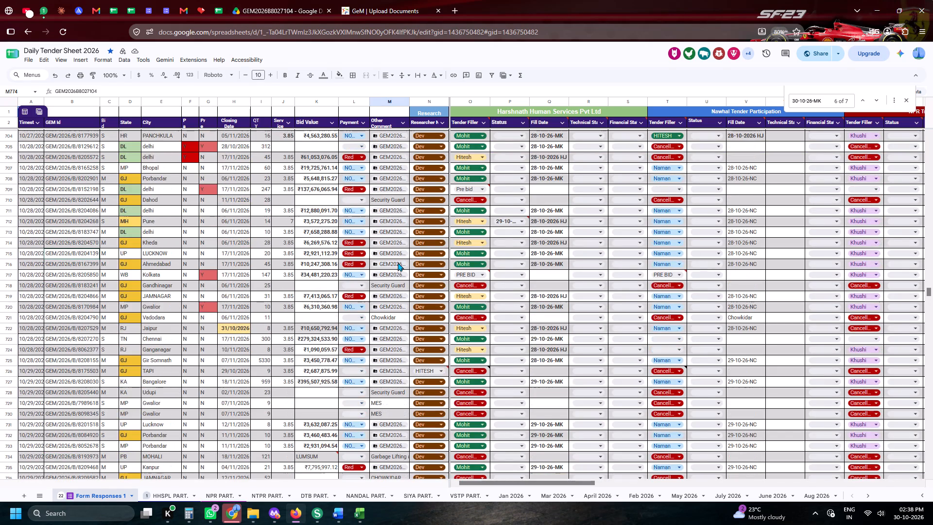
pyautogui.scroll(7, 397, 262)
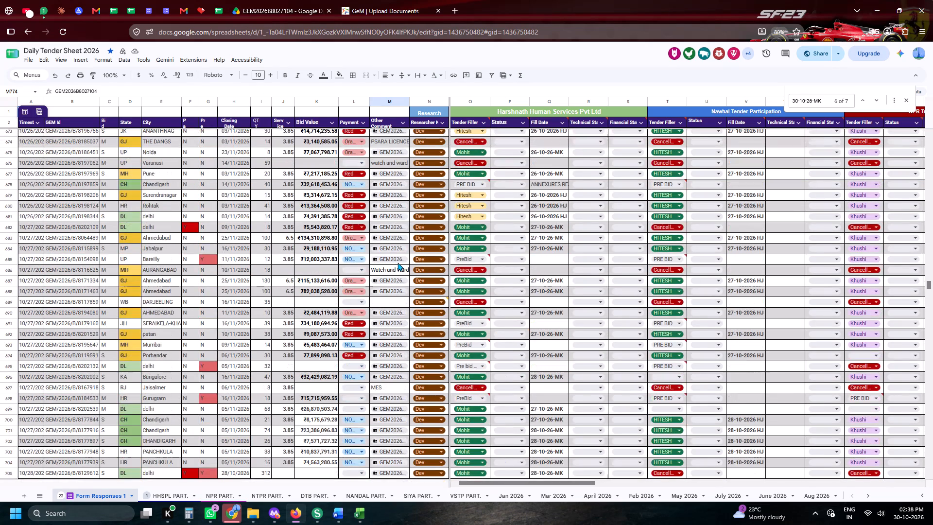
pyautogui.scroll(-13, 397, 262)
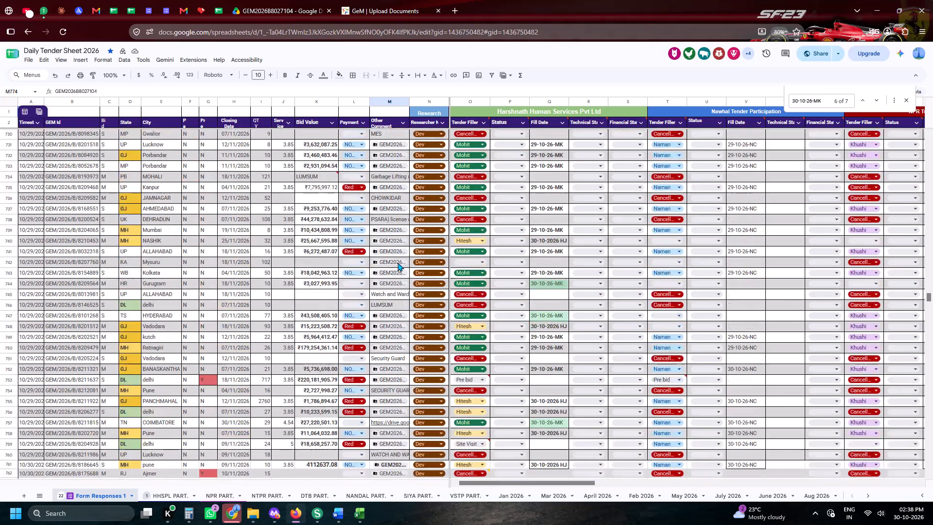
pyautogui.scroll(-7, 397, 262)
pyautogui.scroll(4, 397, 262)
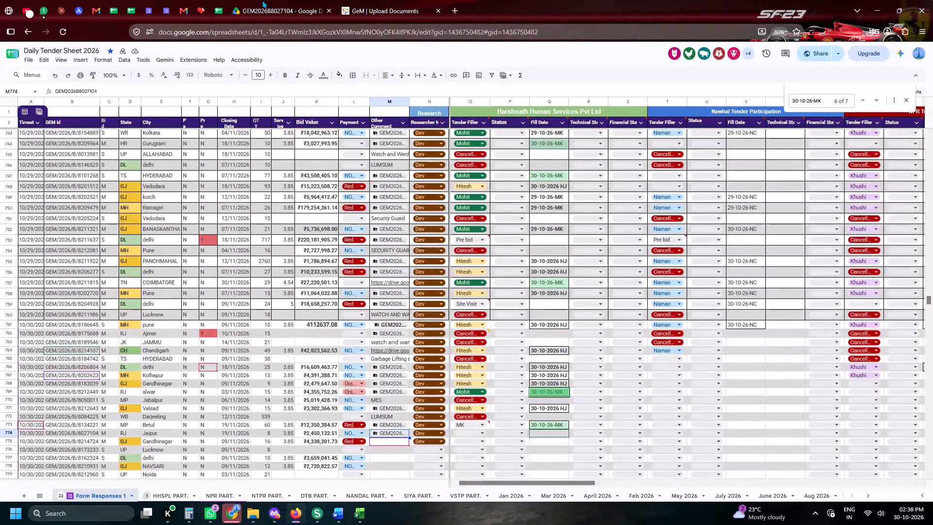
# Abandon the PART46_merged.pdf upload on iLovePDF and reload an empty Compress PDF tool.
pyautogui.click(201, 1)
pyautogui.click(133, 98)
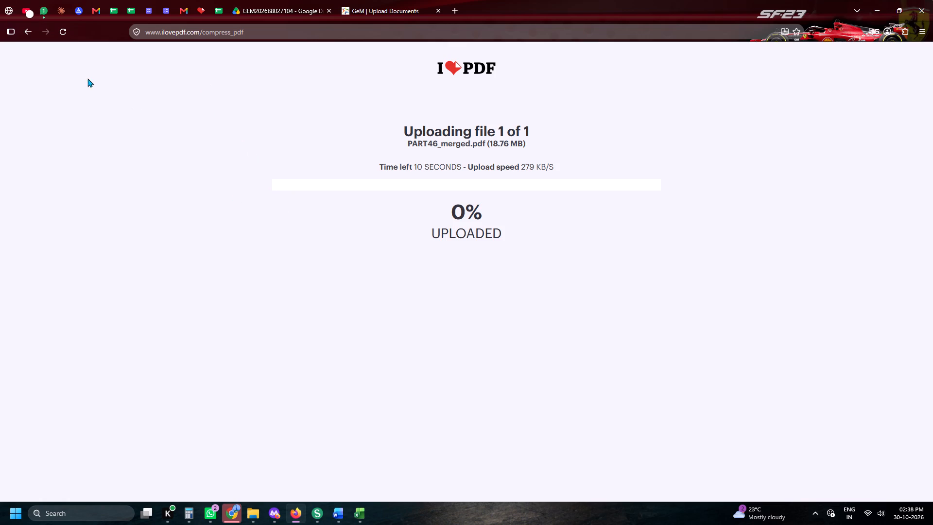
pyautogui.click(66, 33)
pyautogui.click(239, 61)
pyautogui.click(242, 56)
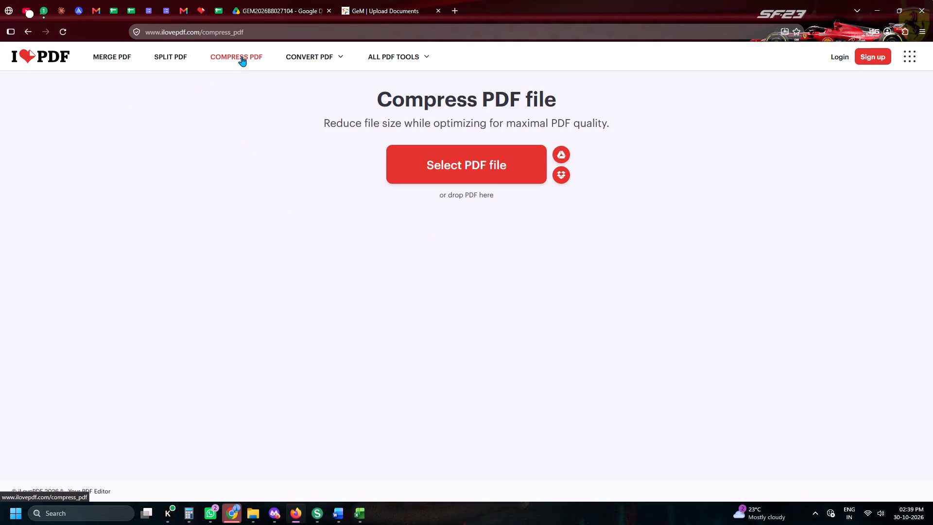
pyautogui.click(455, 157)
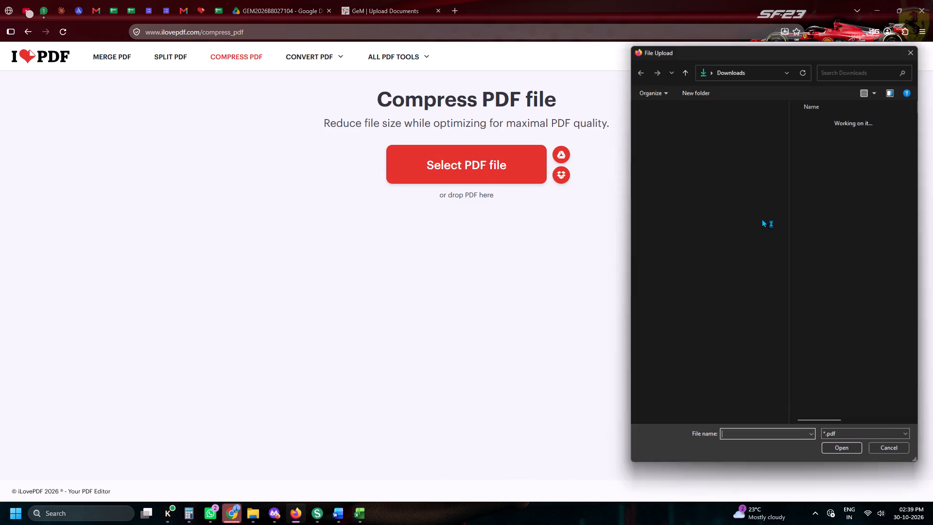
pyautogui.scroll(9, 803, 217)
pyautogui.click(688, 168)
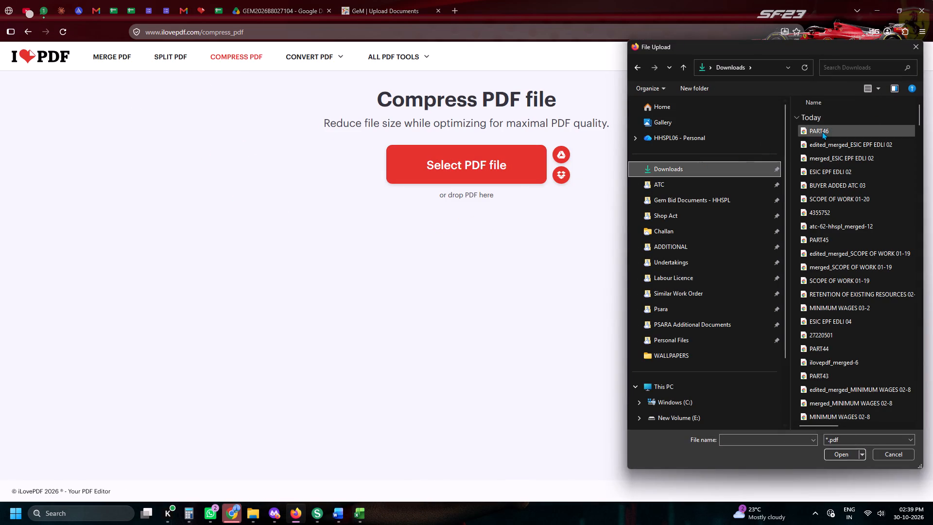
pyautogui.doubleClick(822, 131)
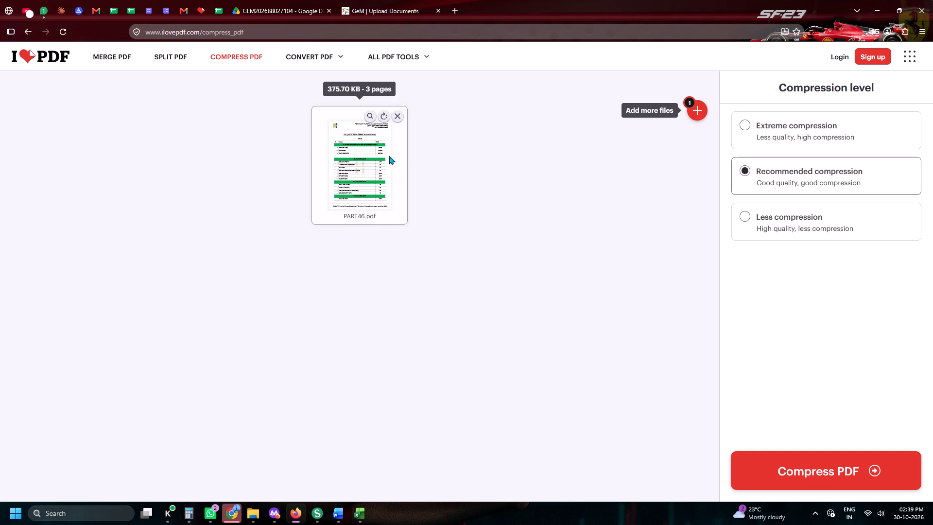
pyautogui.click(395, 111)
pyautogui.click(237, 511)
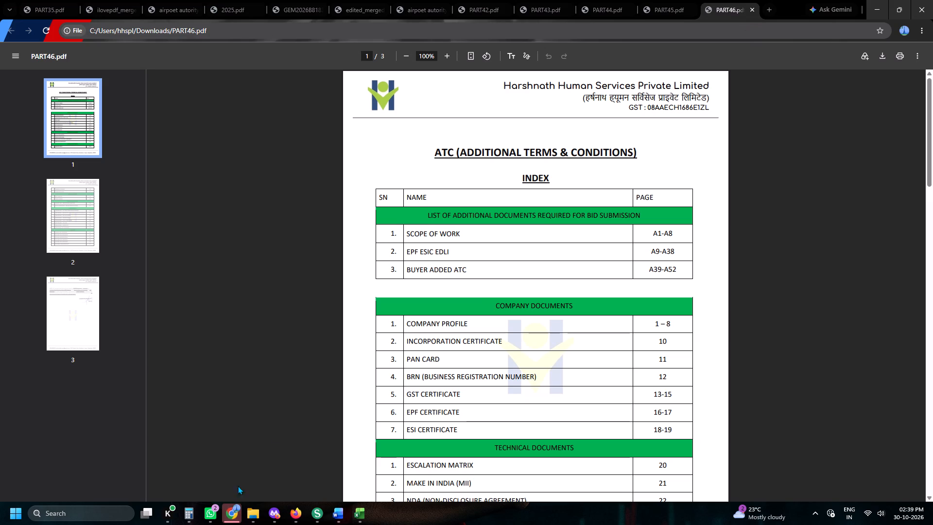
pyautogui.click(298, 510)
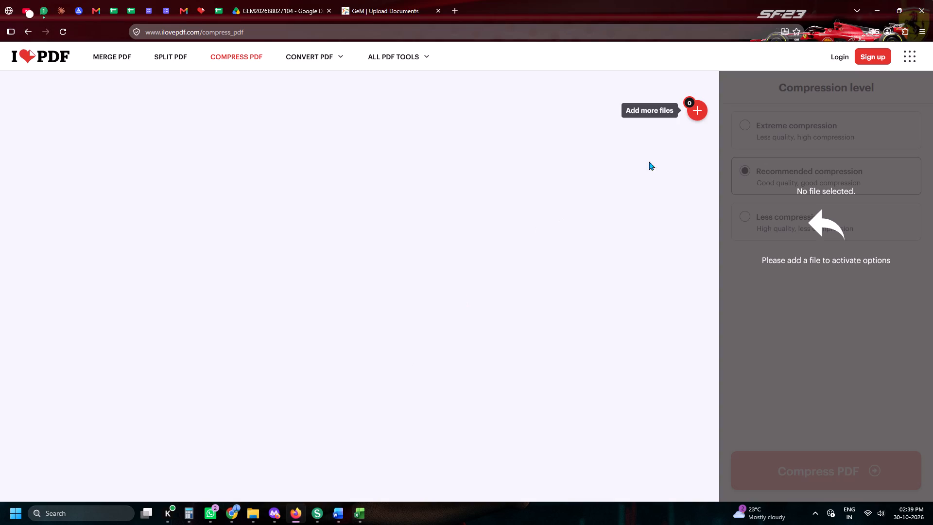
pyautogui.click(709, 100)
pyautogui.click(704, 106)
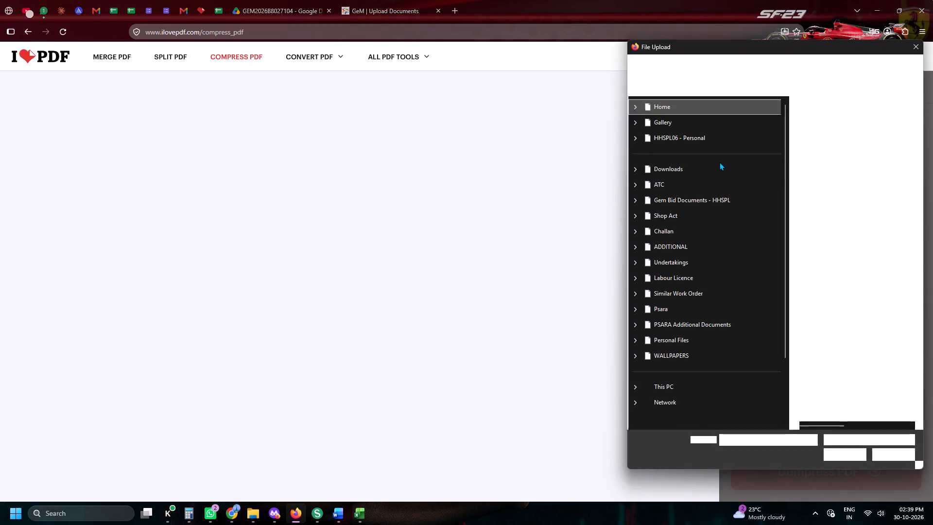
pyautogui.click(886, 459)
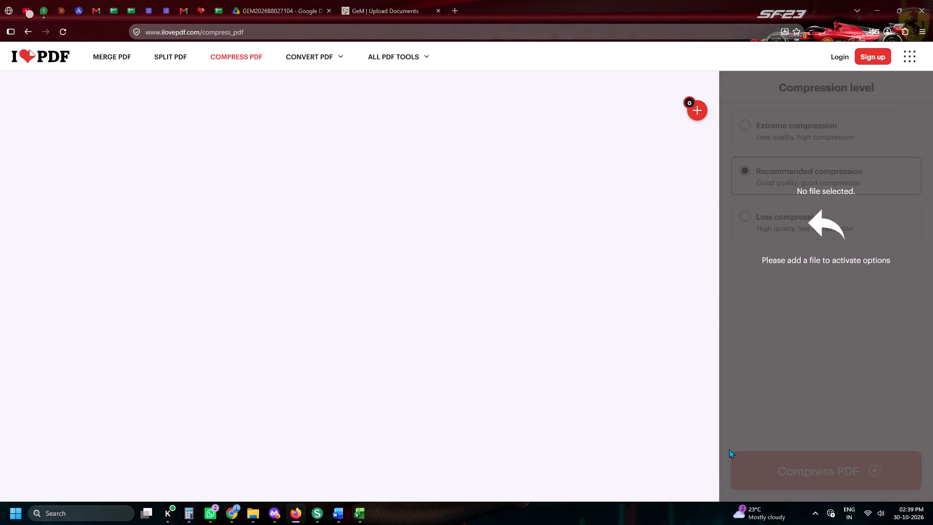
# Look through the open PART46, PART45 and PART44 PDFs in Chrome for the merged ATC document.
pyautogui.click(237, 503)
pyautogui.scroll(-13, 593, 195)
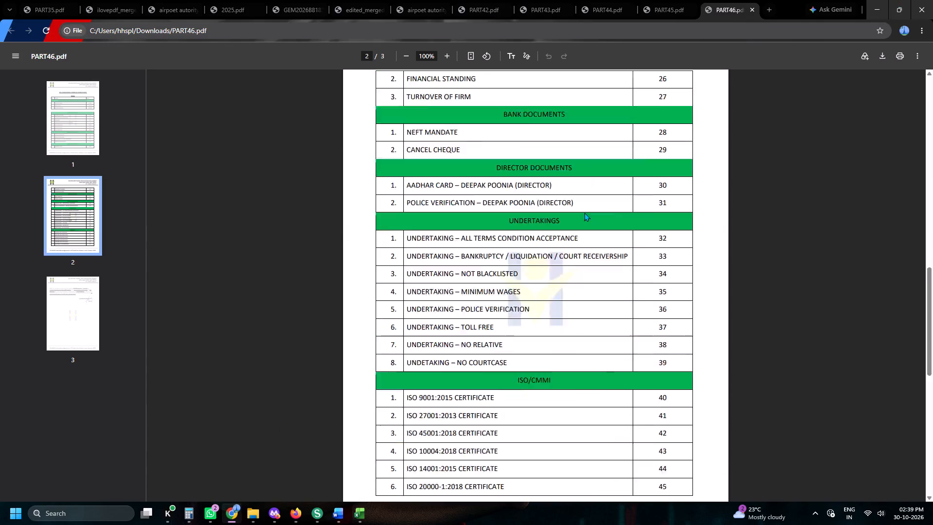
pyautogui.scroll(-5, 584, 212)
pyautogui.click(733, 0)
pyautogui.click(666, 0)
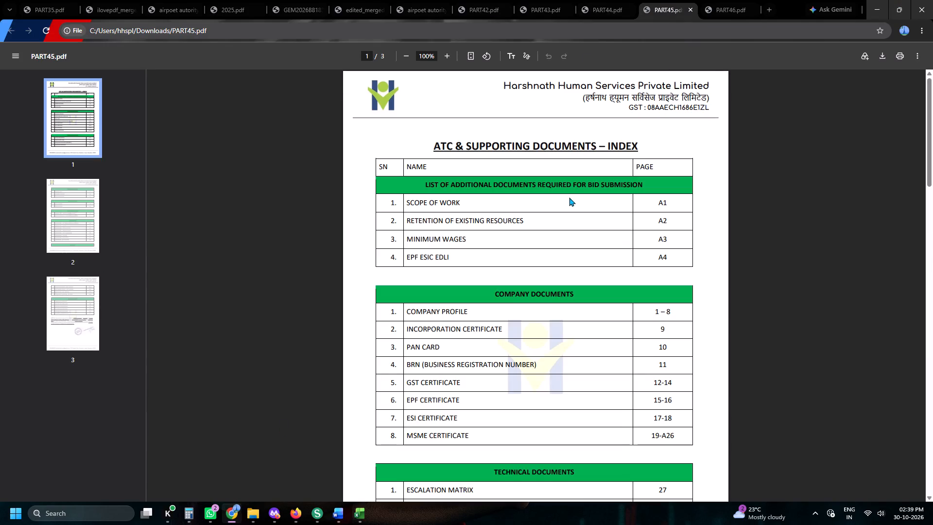
pyautogui.scroll(-14, 568, 198)
pyautogui.click(601, 0)
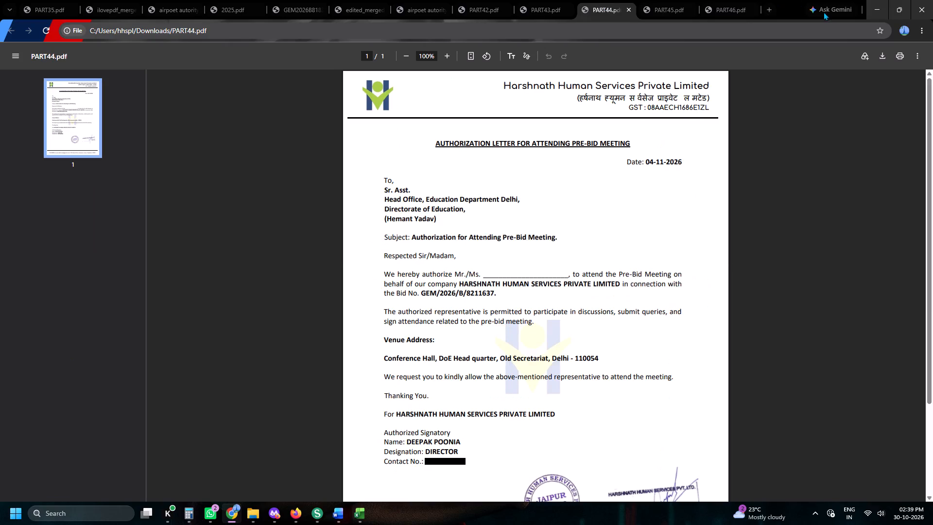
pyautogui.click(866, 8)
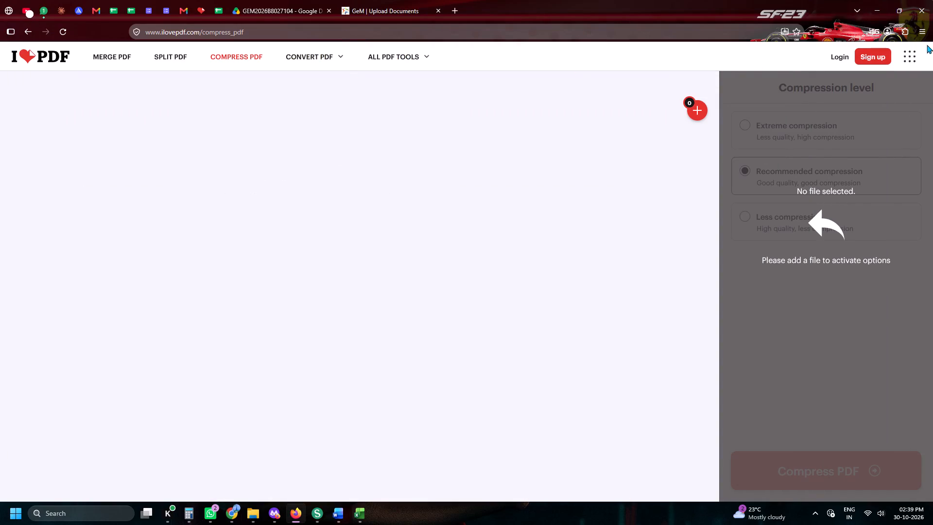
# Try to open PART46_merged.pdf from Firefox's recent downloads and check ESIC EPF EDLI 02.pdf.
pyautogui.click(875, 24)
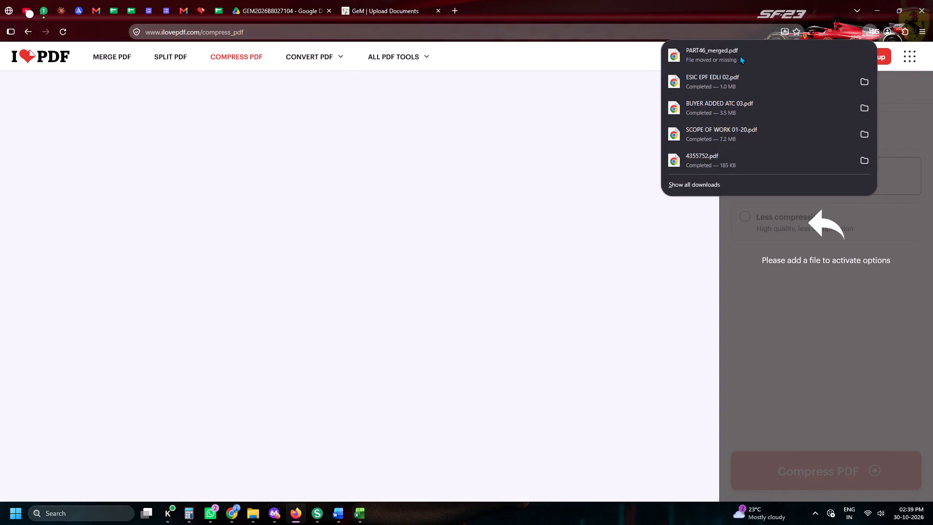
pyautogui.click(739, 47)
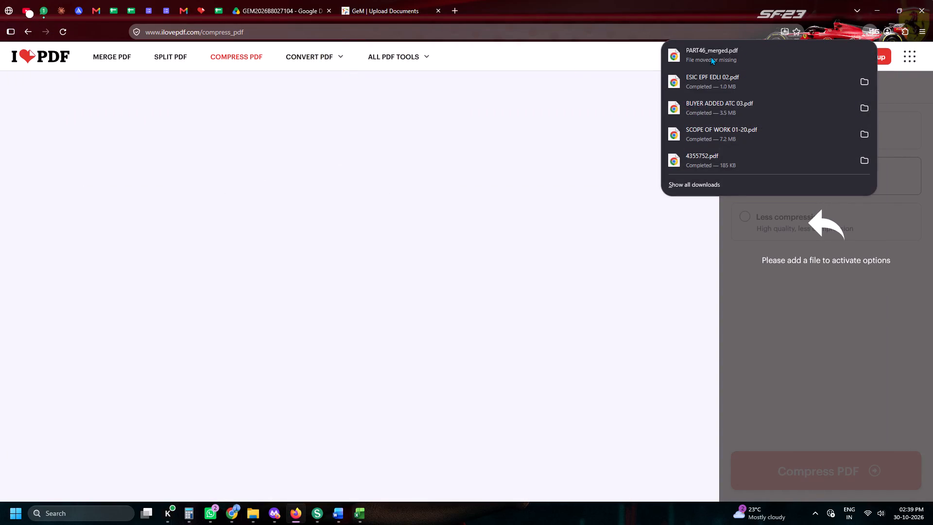
pyautogui.click(710, 56)
pyautogui.click(704, 91)
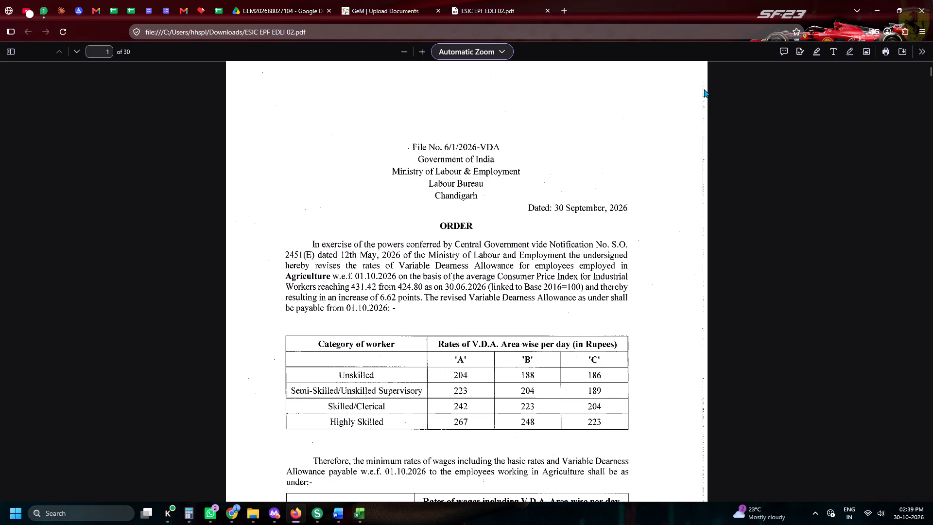
pyautogui.click(366, 0)
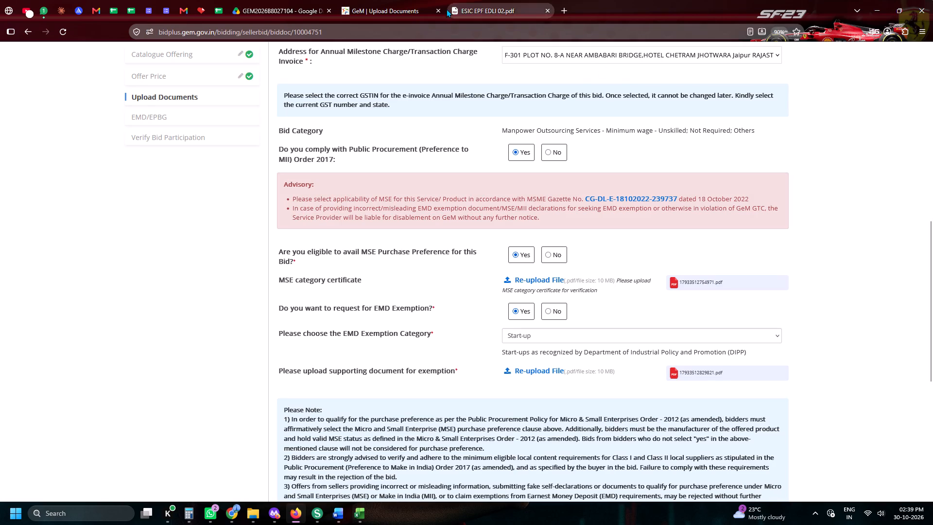
pyautogui.click(444, 8)
pyautogui.click(459, 9)
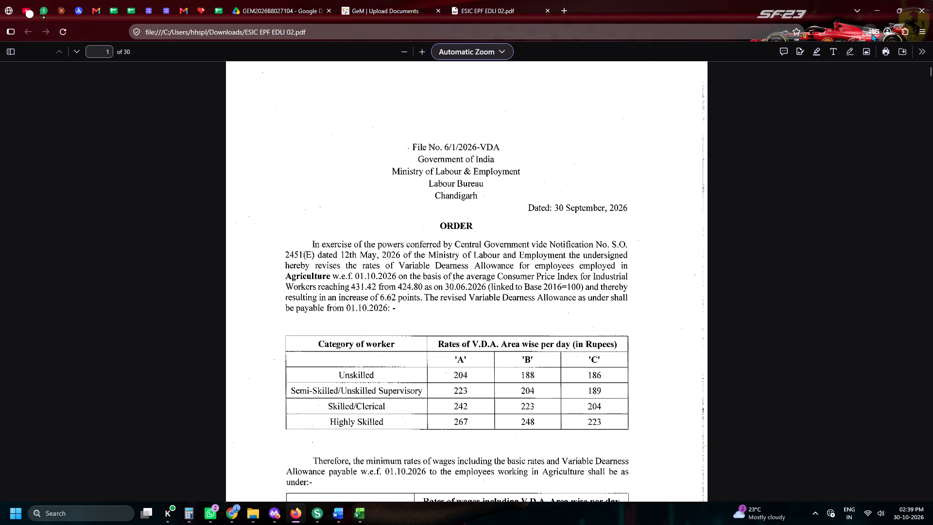
pyautogui.click(871, 33)
pyautogui.click(760, 57)
pyautogui.click(743, 246)
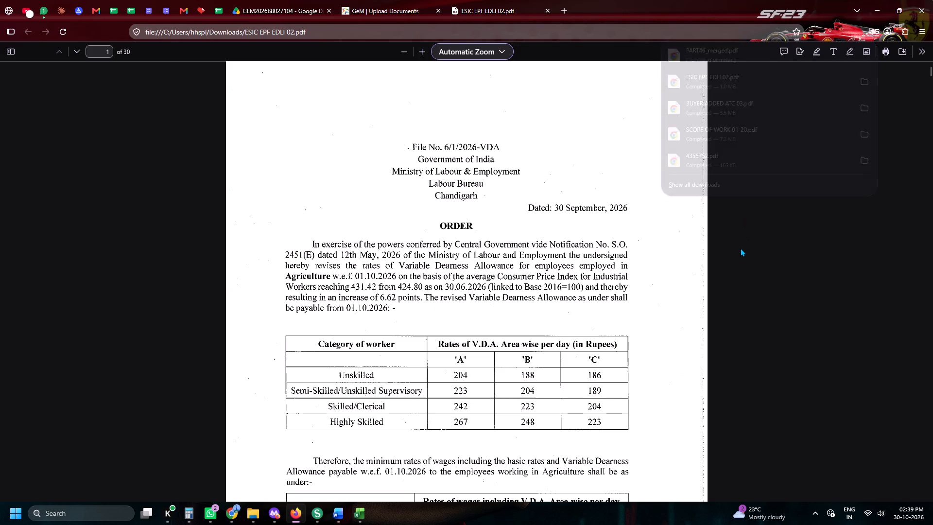
# Add PART46 and edited_merged_ESIC EPF EDLI 02 from the Downloads folder to iLovePDF's Compress PDF tool.
pyautogui.click(198, 4)
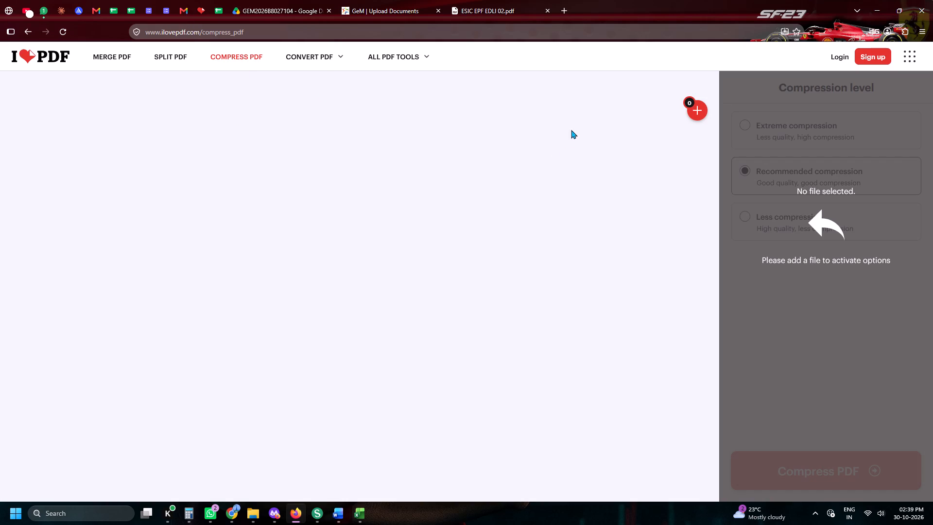
pyautogui.click(692, 118)
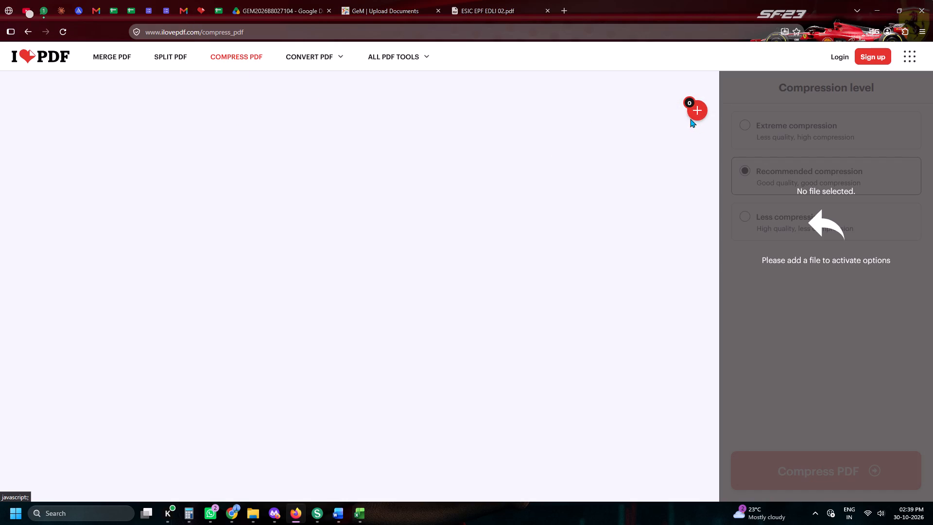
pyautogui.scroll(4, 685, 187)
pyautogui.click(685, 182)
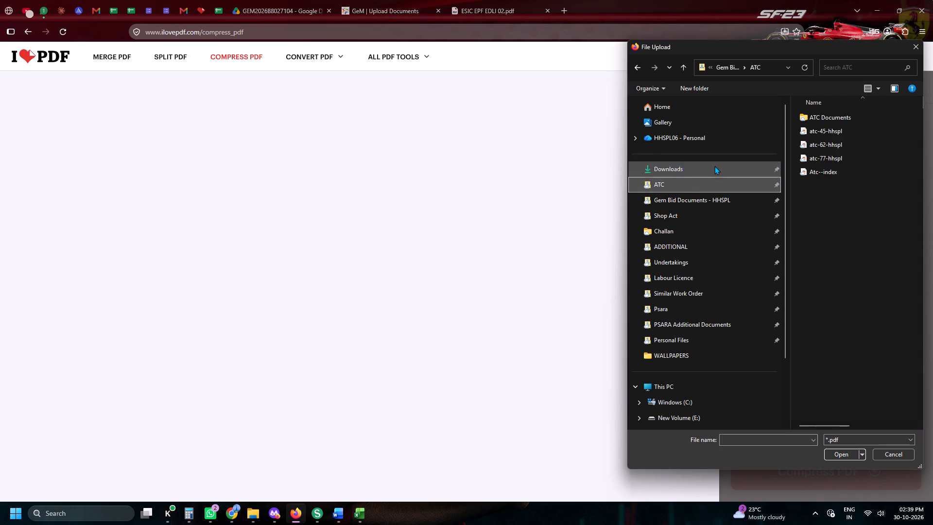
pyautogui.click(634, 170)
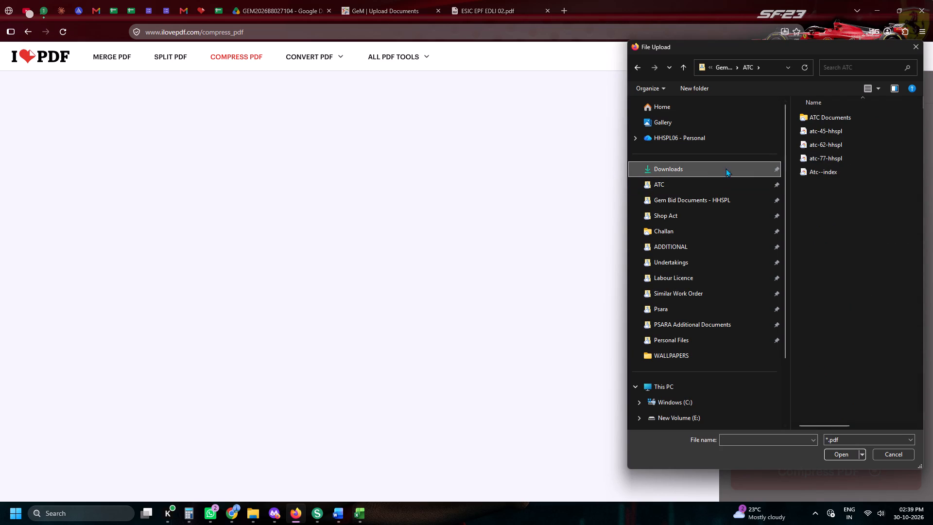
pyautogui.click(708, 170)
pyautogui.moveTo(796, 129); pyautogui.dragTo(807, 154)
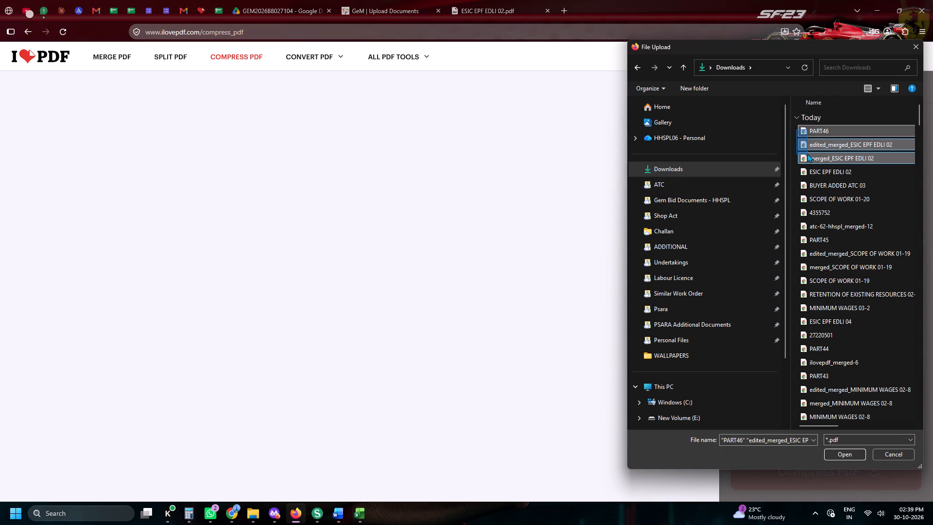
pyautogui.moveTo(807, 154); pyautogui.dragTo(808, 147)
pyautogui.click(834, 452)
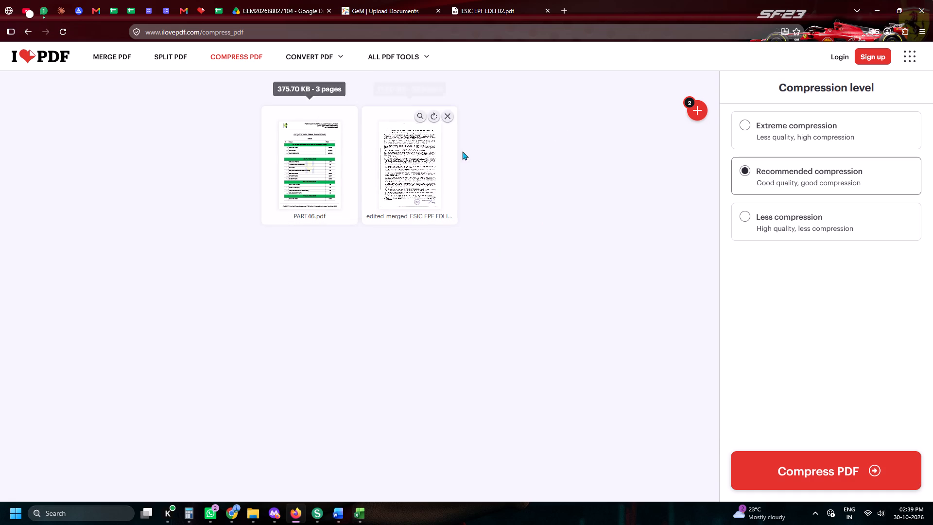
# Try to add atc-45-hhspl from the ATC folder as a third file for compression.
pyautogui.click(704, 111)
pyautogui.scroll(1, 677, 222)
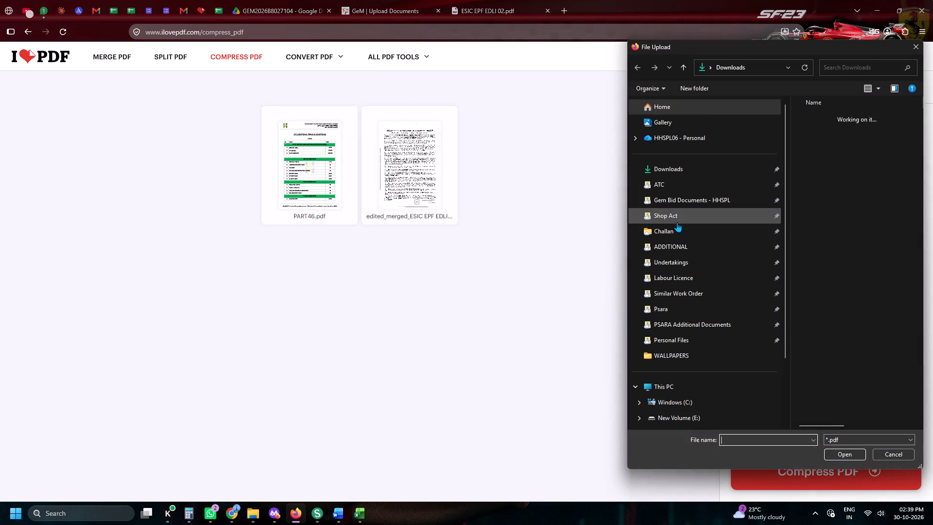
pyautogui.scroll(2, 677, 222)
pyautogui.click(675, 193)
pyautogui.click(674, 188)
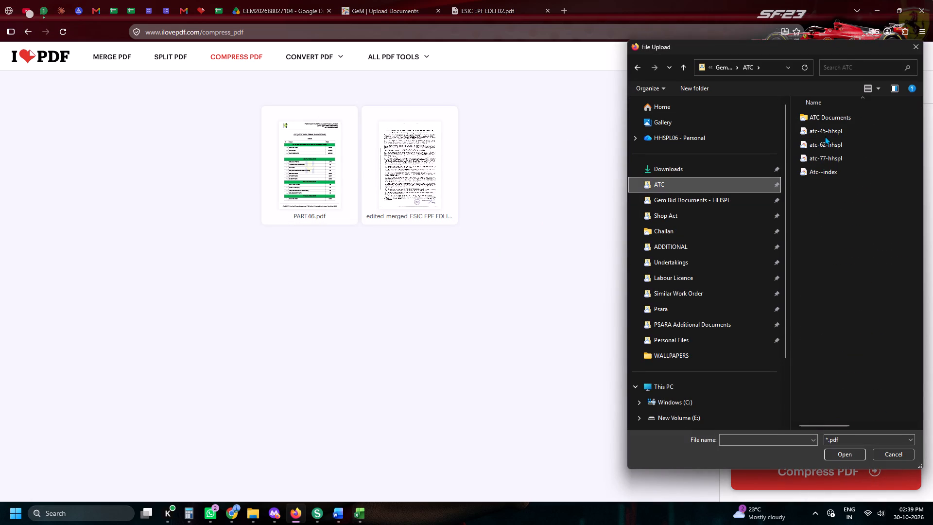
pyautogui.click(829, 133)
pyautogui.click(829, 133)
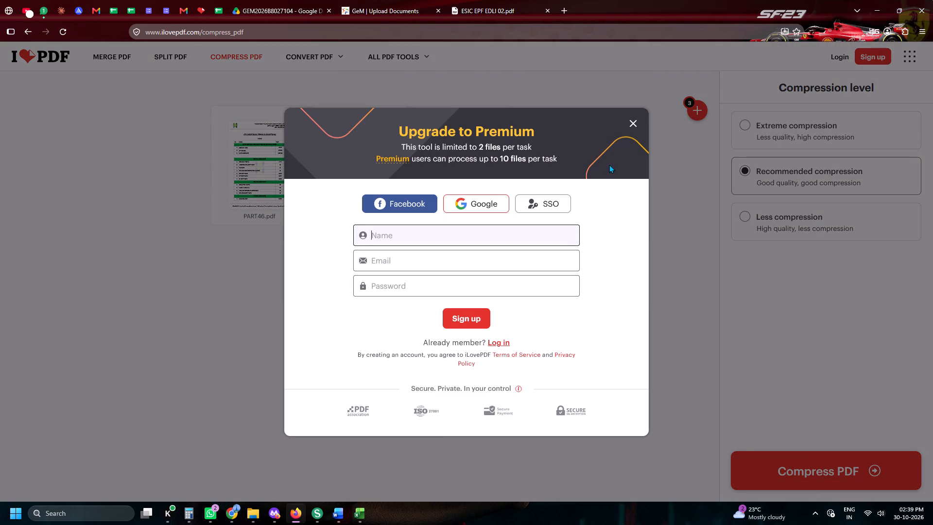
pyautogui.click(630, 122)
# Compress the PDFs at the recommended level, continuing for free with 2 files, and download the compressed result.
pyautogui.click(748, 469)
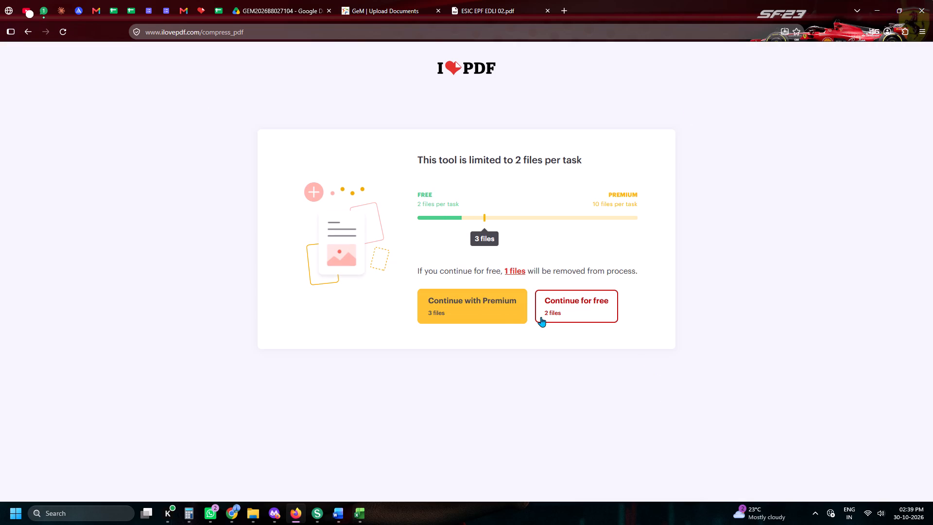
pyautogui.click(579, 309)
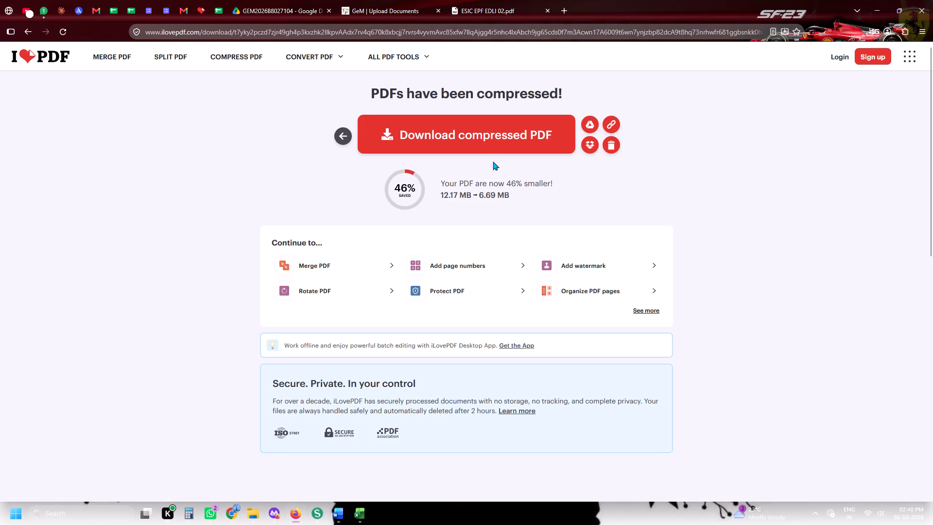
pyautogui.click(489, 146)
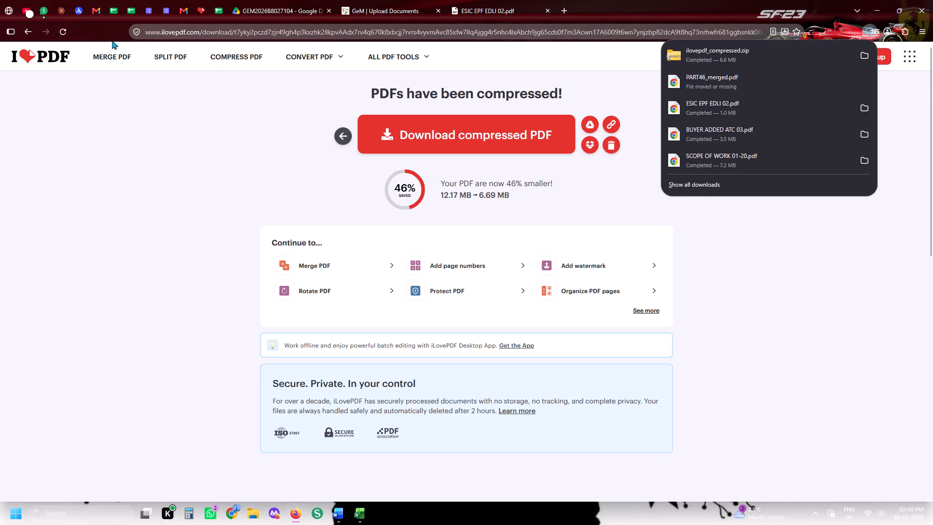
# Load PART46 and edited_merged_ESIC EPF EDLI 02 from the Downloads folder into iLovePDF's Merge PDF tool.
pyautogui.click(102, 62)
pyautogui.click(104, 57)
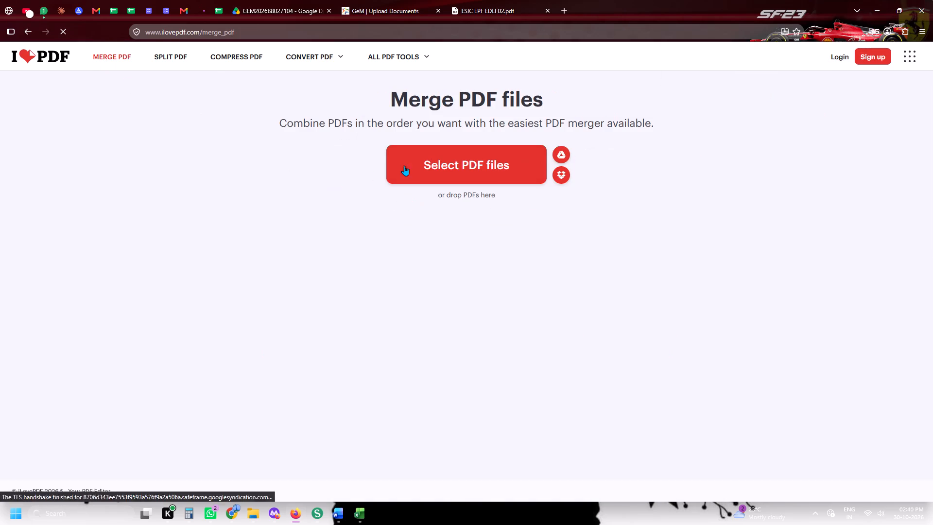
pyautogui.click(404, 166)
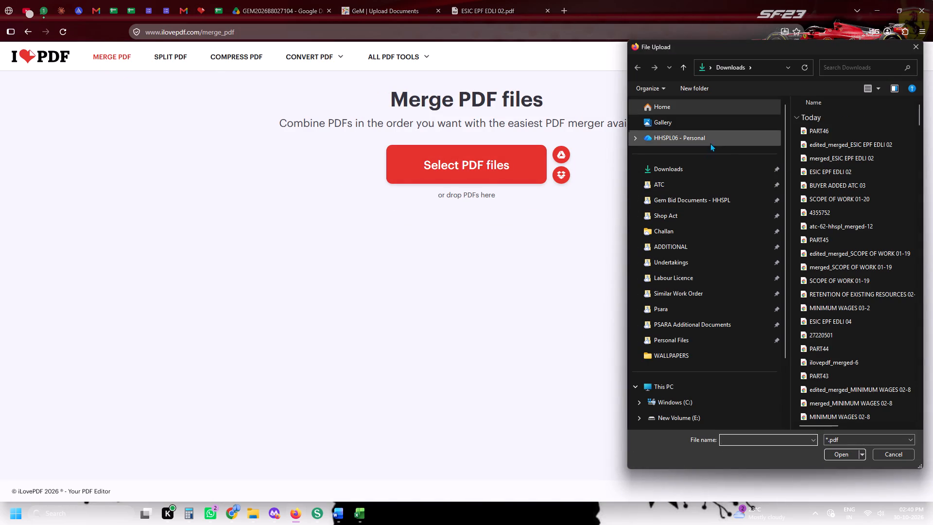
pyautogui.moveTo(791, 125); pyautogui.dragTo(798, 134)
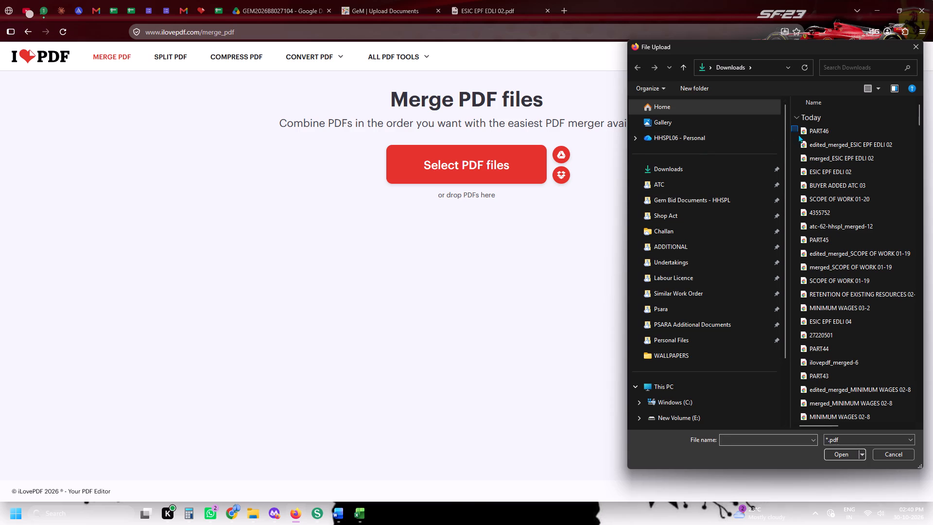
pyautogui.moveTo(798, 134); pyautogui.dragTo(799, 139)
pyautogui.click(839, 455)
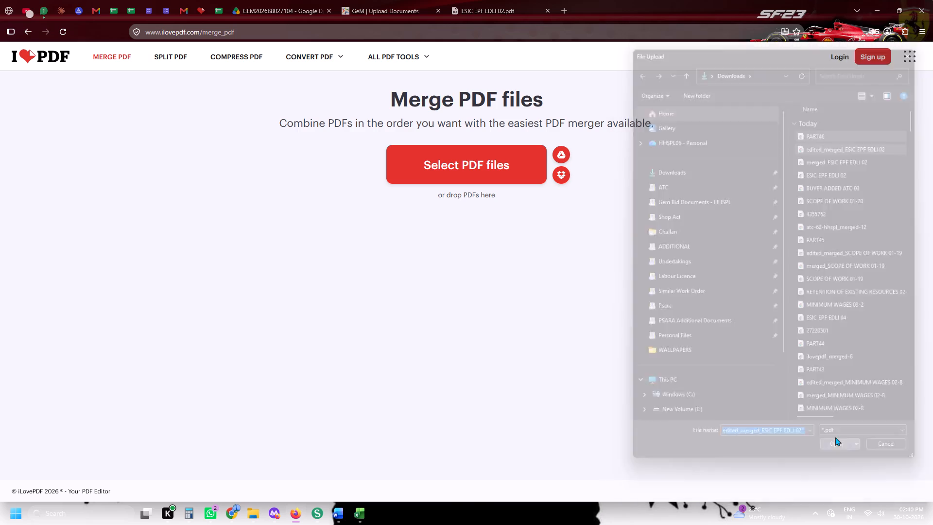
# Add atc-45-hhspl from the ATC folder as the third file and merge the three PDFs.
pyautogui.click(698, 115)
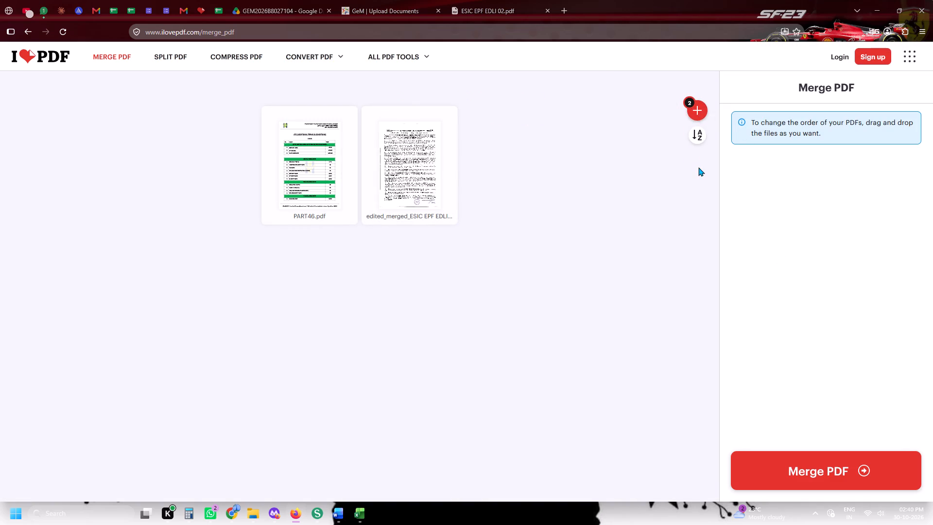
pyautogui.scroll(4, 674, 178)
pyautogui.click(673, 177)
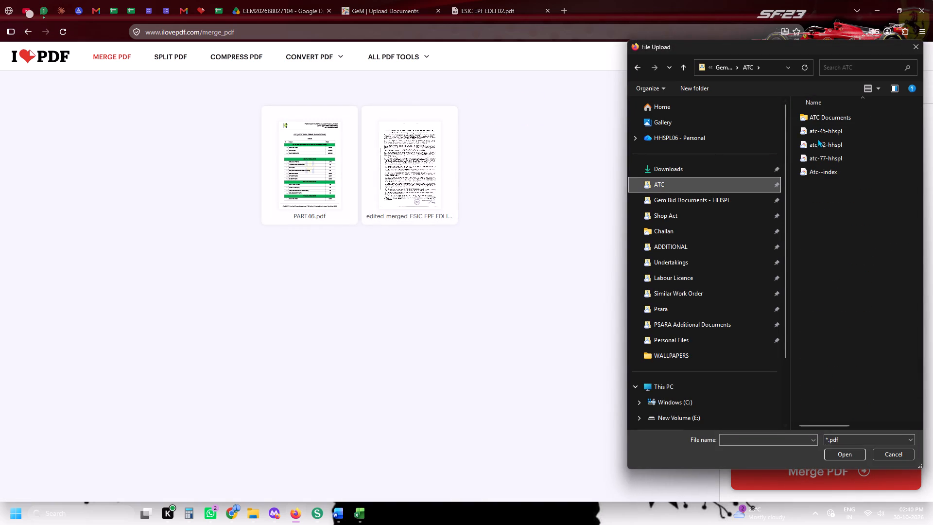
pyautogui.doubleClick(820, 131)
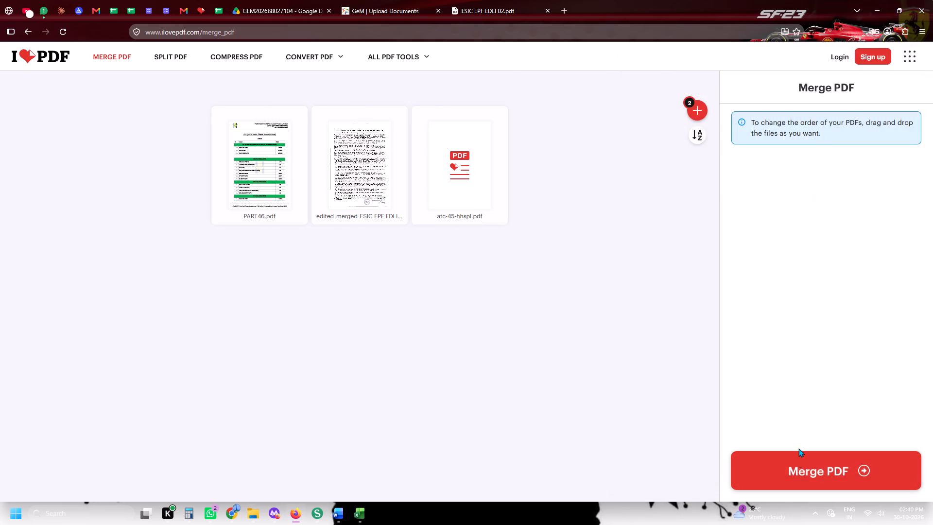
pyautogui.click(794, 478)
# Close the Google Drive and ESIC EPF EDLI 02.pdf tabs, and download the merged PDF from iLovePDF.
pyautogui.click(382, 0)
pyautogui.scroll(-4, 576, 308)
pyautogui.scroll(3, 517, 244)
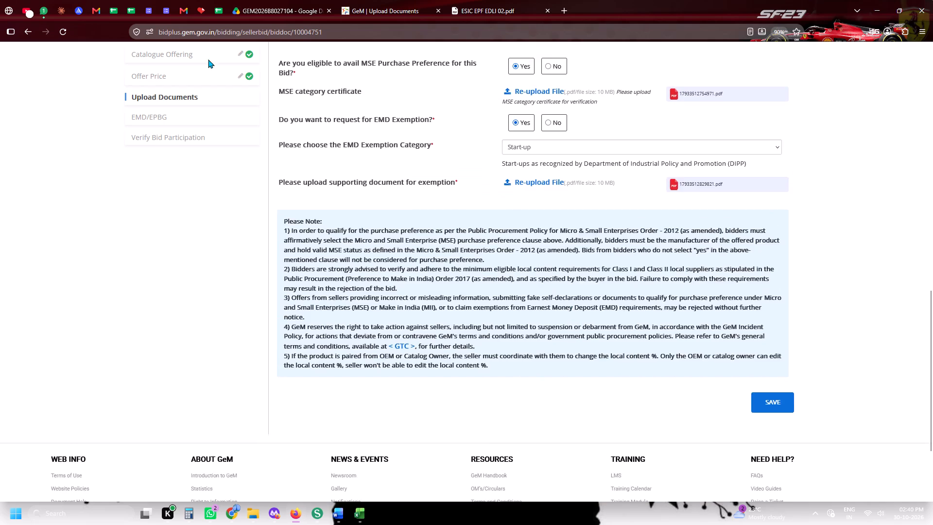
pyautogui.click(193, 0)
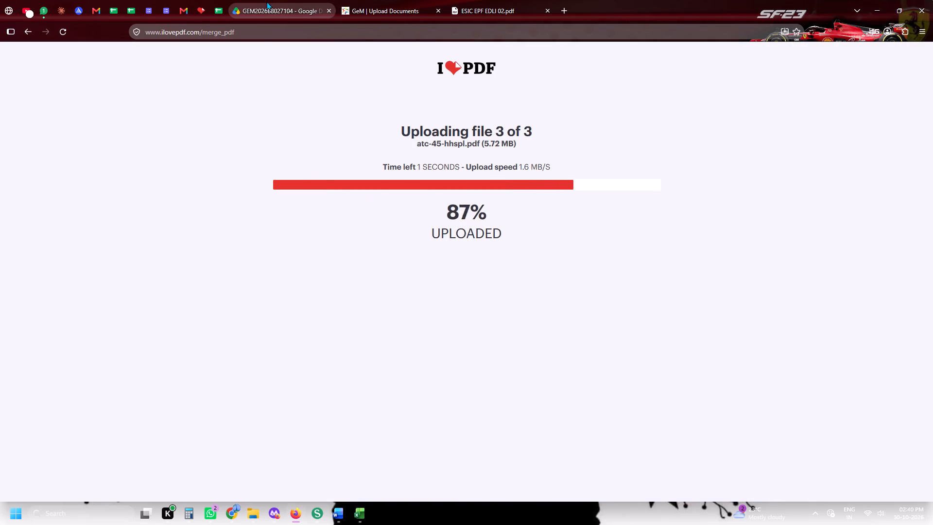
pyautogui.click(328, 10)
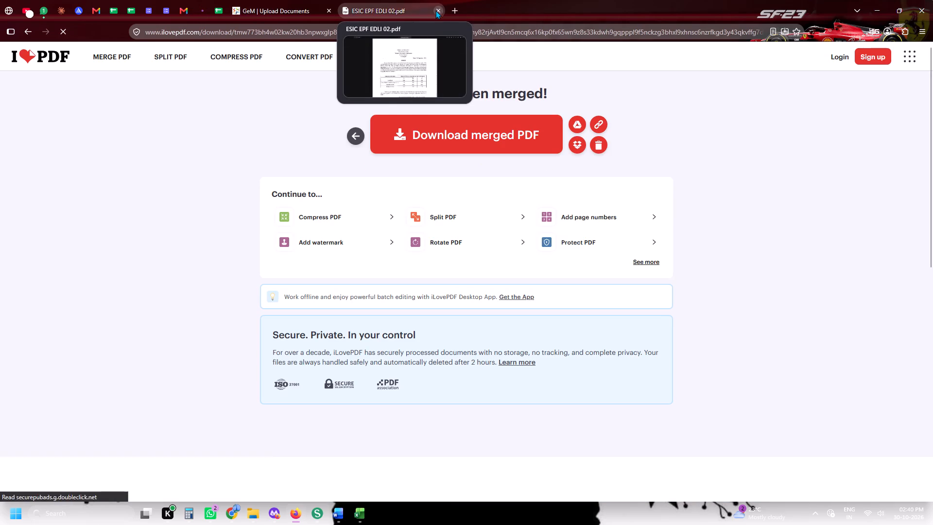
pyautogui.click(435, 10)
pyautogui.click(449, 128)
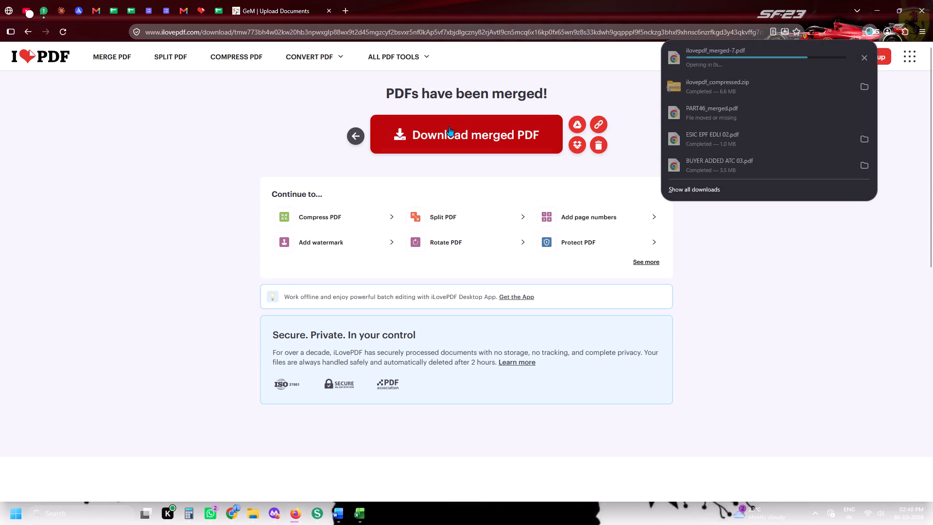
# Check the index and opening pages of ilovepdf_merged-7.pdf in Firefox.
pyautogui.click(197, 7)
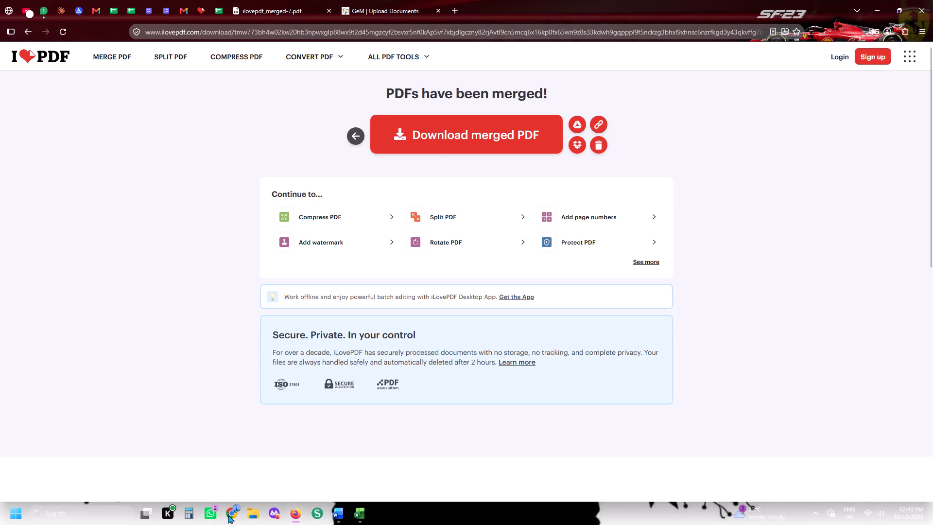
pyautogui.click(268, 0)
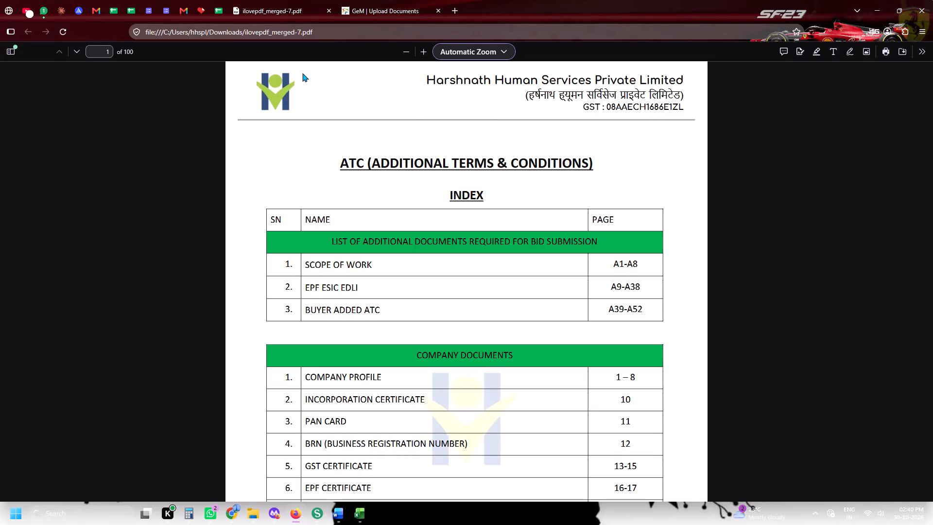
pyautogui.scroll(-18, 328, 304)
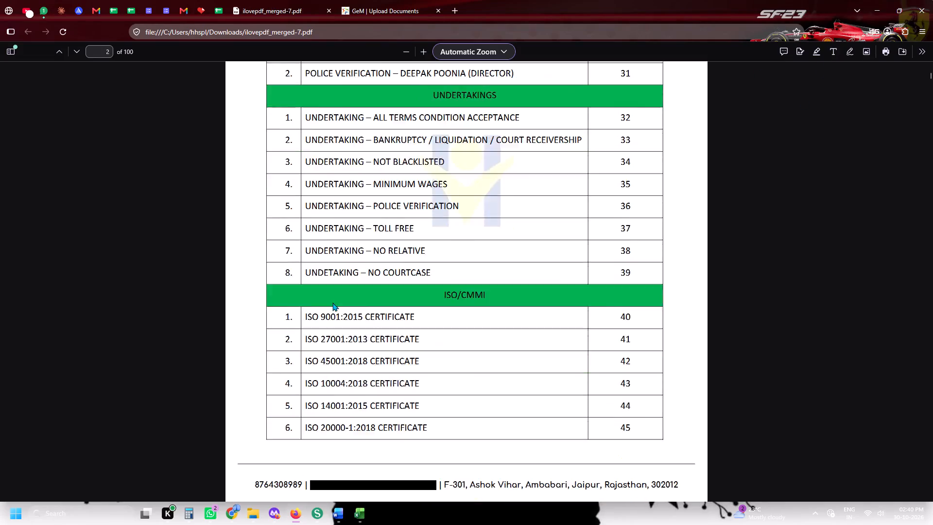
pyautogui.scroll(-12, 332, 302)
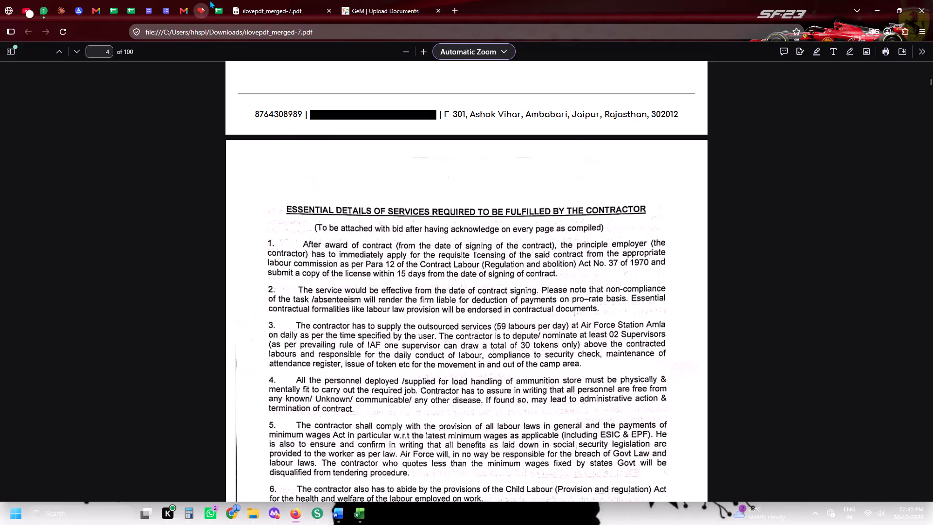
# Open ilovepdf_merged-7 from the Downloads folder in Chrome and review its index and first scope-of-work pages.
pyautogui.click(255, 505)
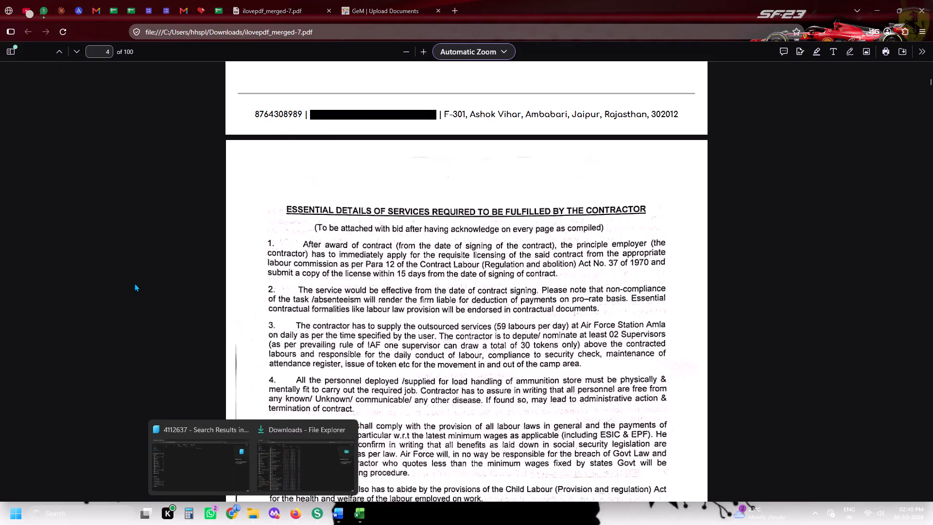
pyautogui.click(241, 426)
pyautogui.click(243, 452)
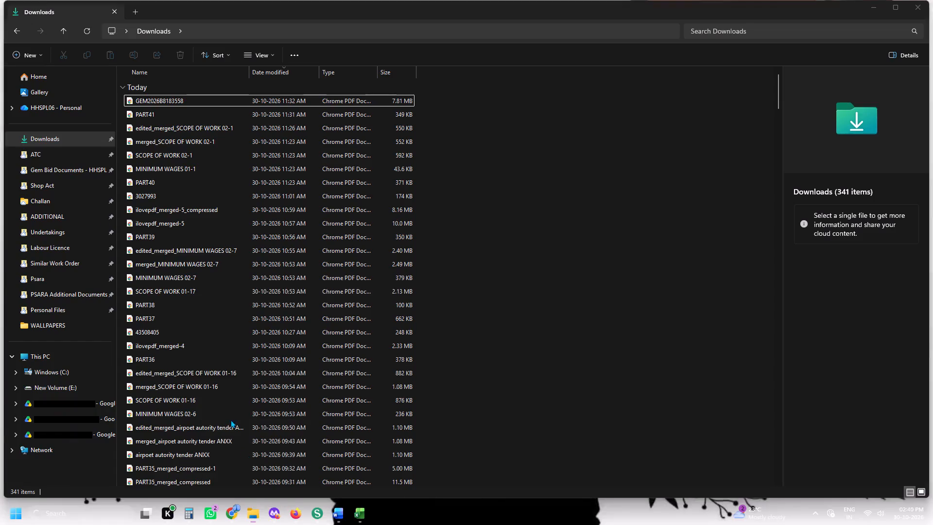
pyautogui.click(76, 142)
pyautogui.click(141, 103)
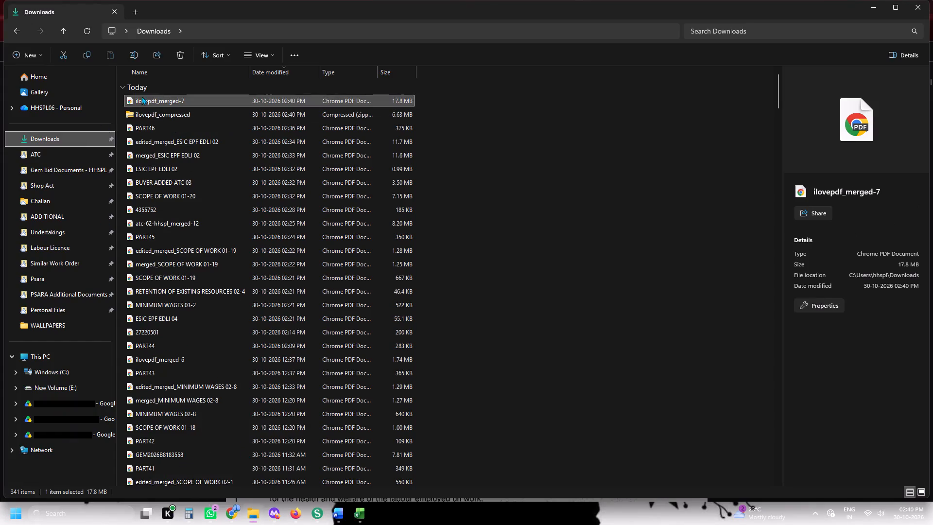
pyautogui.doubleClick(150, 99)
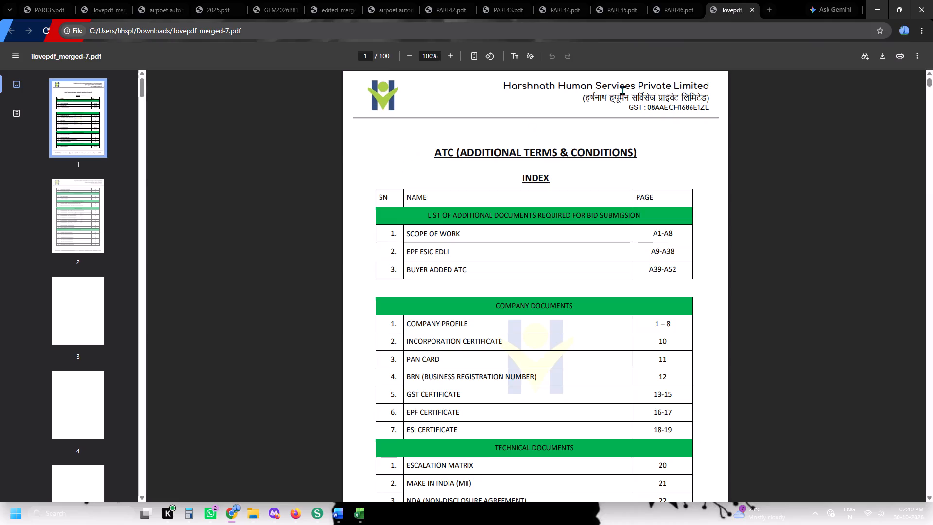
pyautogui.scroll(-14, 450, 213)
pyautogui.scroll(-18, 440, 222)
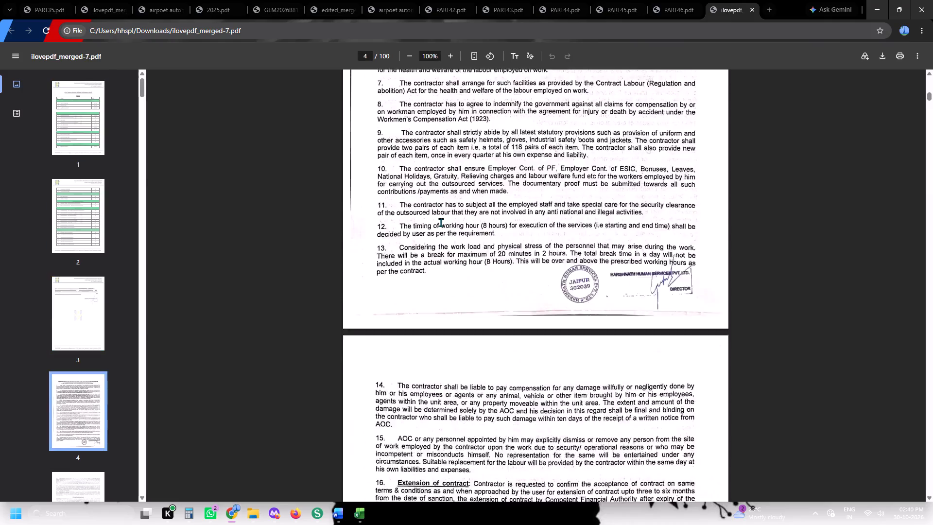
pyautogui.scroll(-20, 441, 222)
pyautogui.scroll(-1, 441, 222)
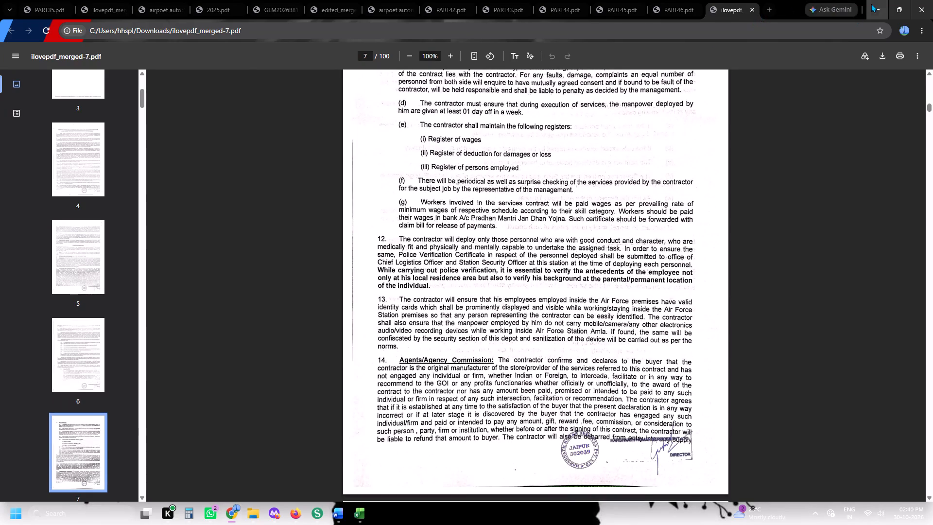
pyautogui.click(874, 3)
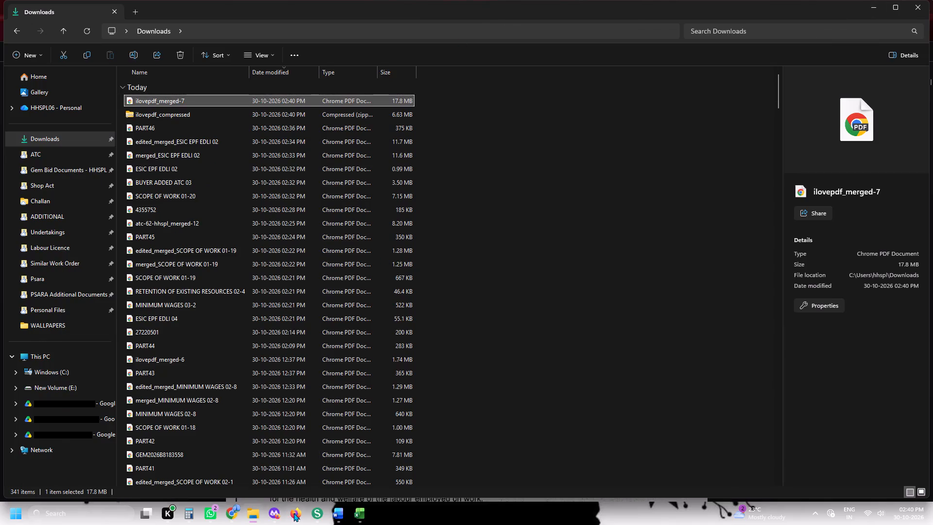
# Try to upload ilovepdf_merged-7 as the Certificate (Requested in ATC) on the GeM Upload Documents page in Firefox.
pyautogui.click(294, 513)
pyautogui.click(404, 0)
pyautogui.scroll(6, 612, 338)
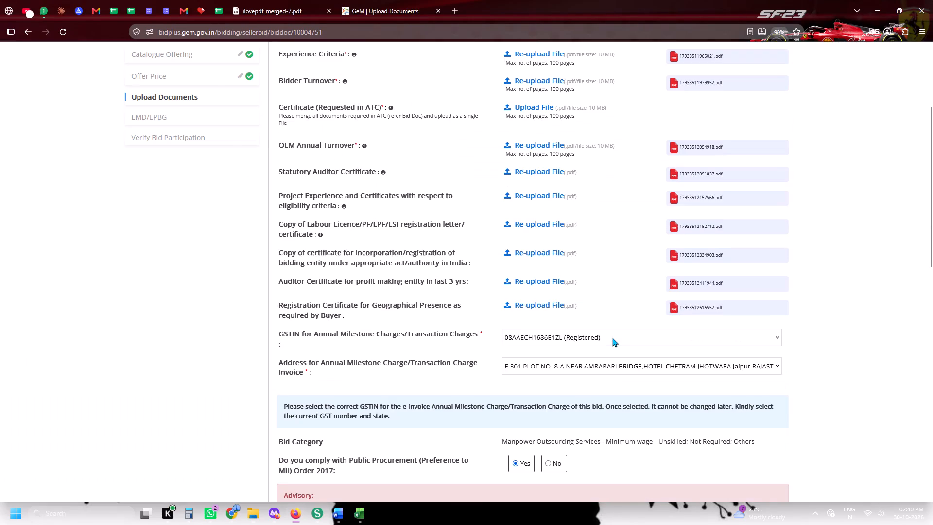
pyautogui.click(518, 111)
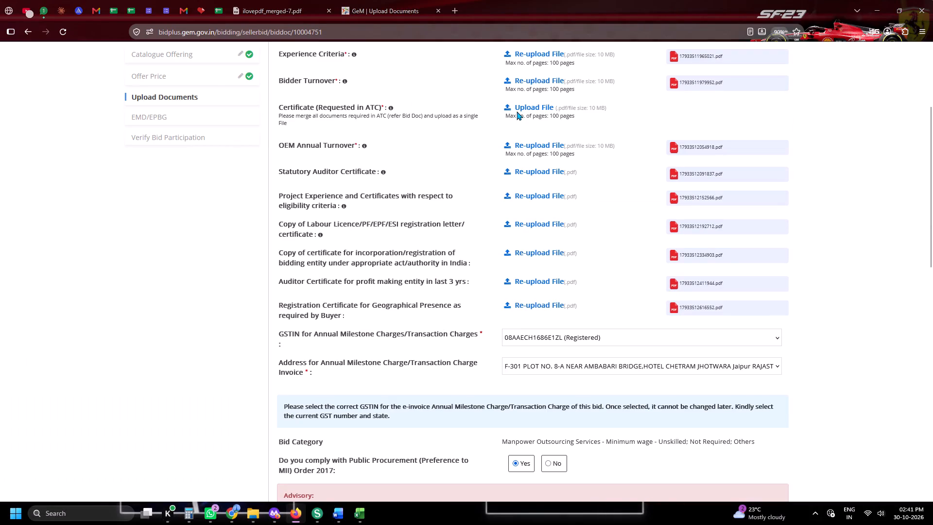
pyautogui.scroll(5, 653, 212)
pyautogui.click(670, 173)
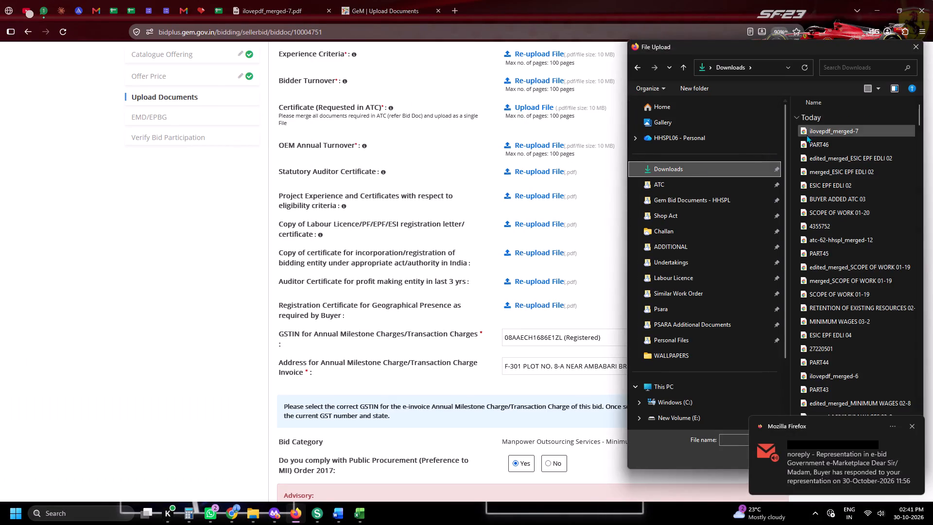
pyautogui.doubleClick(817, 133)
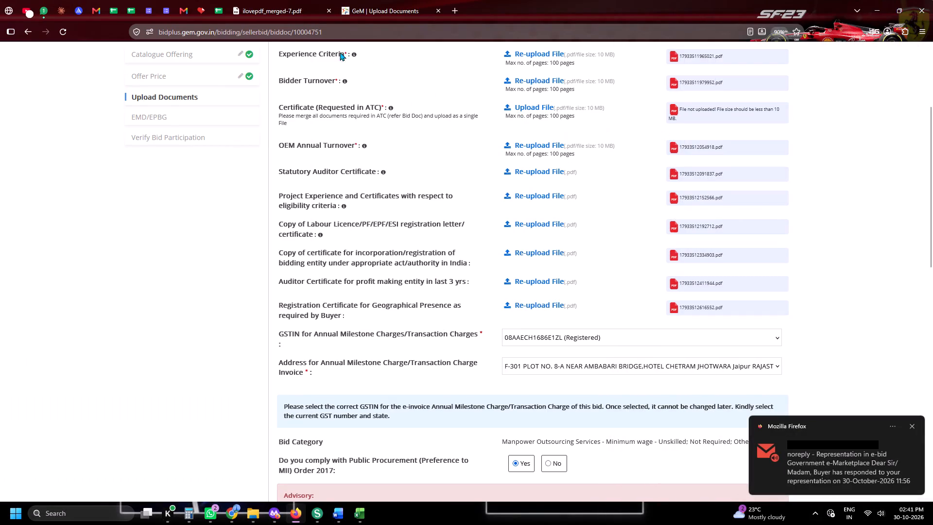
# Compress ilovepdf_merged-7 from Downloads with iLovePDF's extreme compression, and close the merged PDF's preview tab.
pyautogui.click(206, 0)
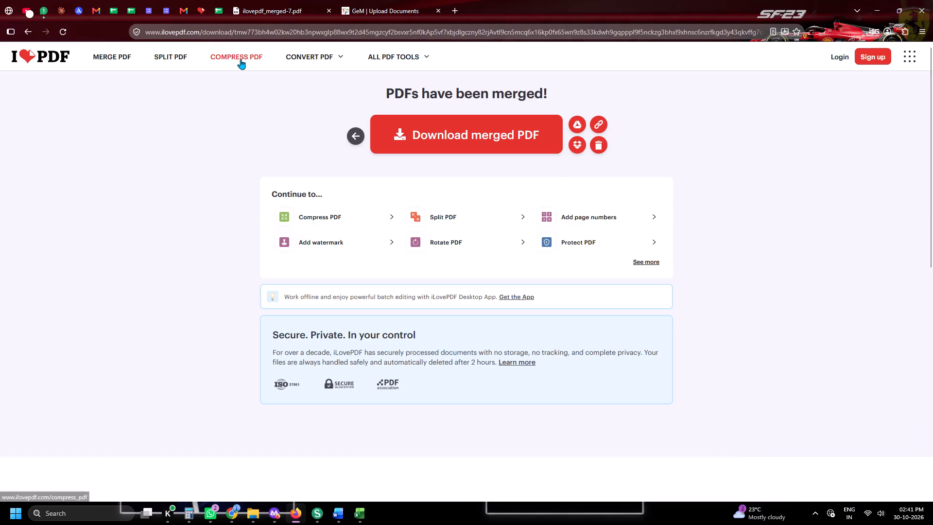
pyautogui.click(241, 59)
pyautogui.click(437, 156)
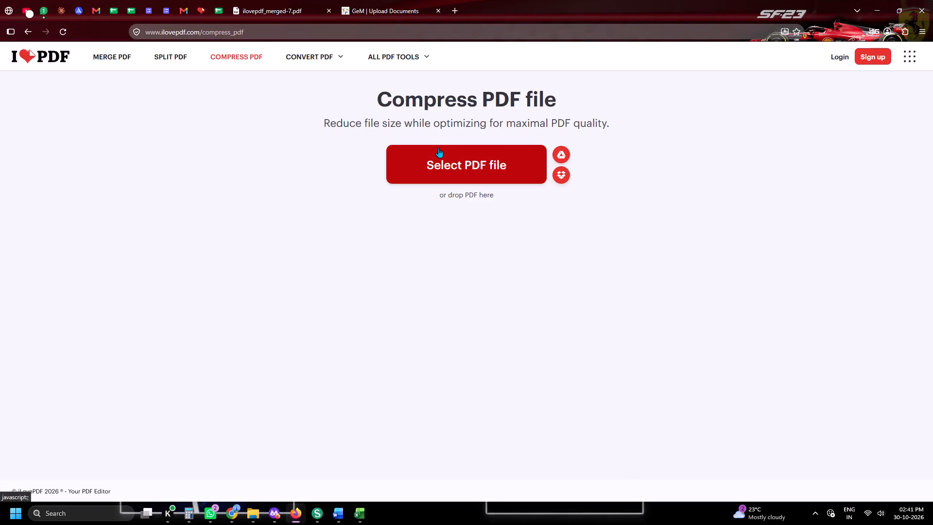
pyautogui.click(467, 165)
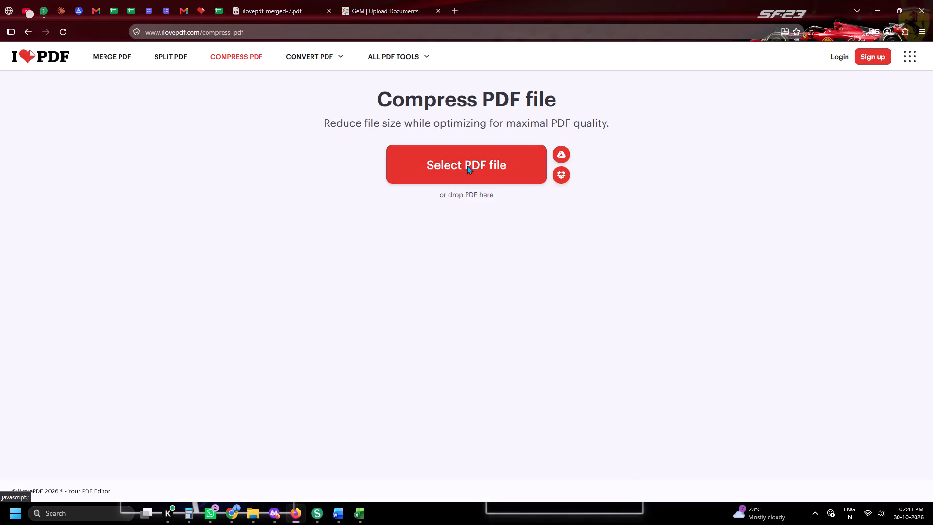
pyautogui.scroll(4, 725, 175)
pyautogui.click(698, 157)
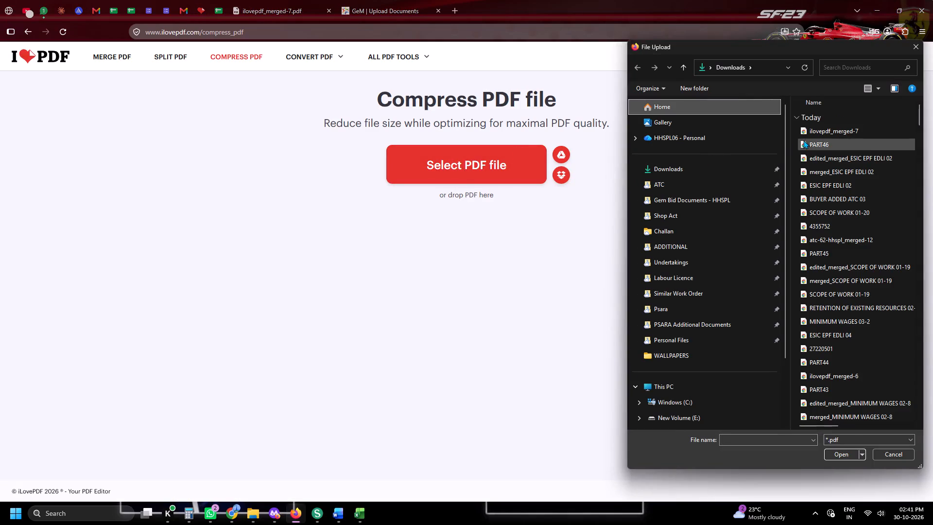
pyautogui.doubleClick(810, 130)
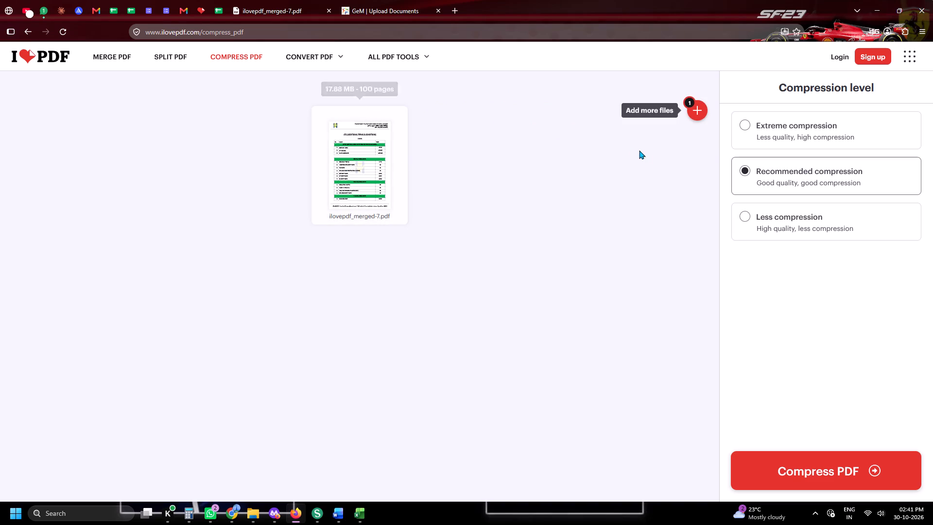
pyautogui.click(770, 134)
pyautogui.click(756, 450)
pyautogui.click(757, 465)
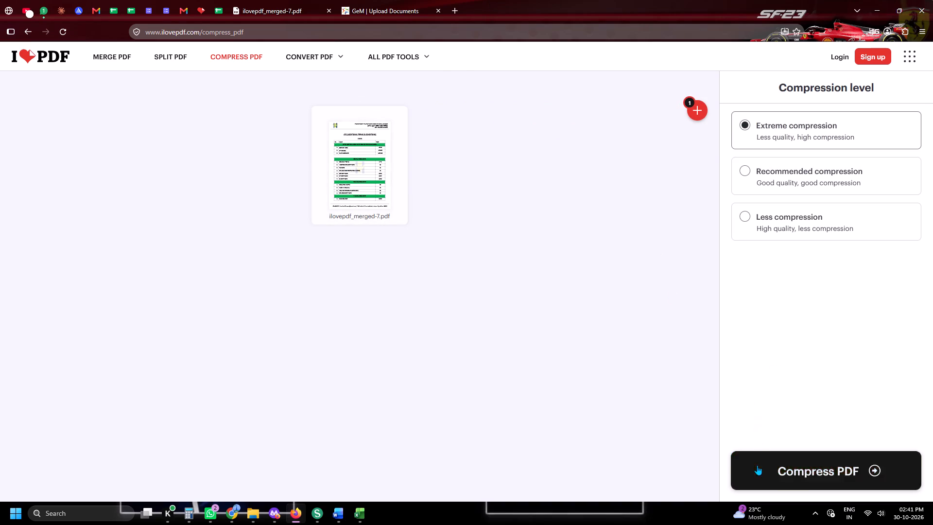
pyautogui.click(333, 12)
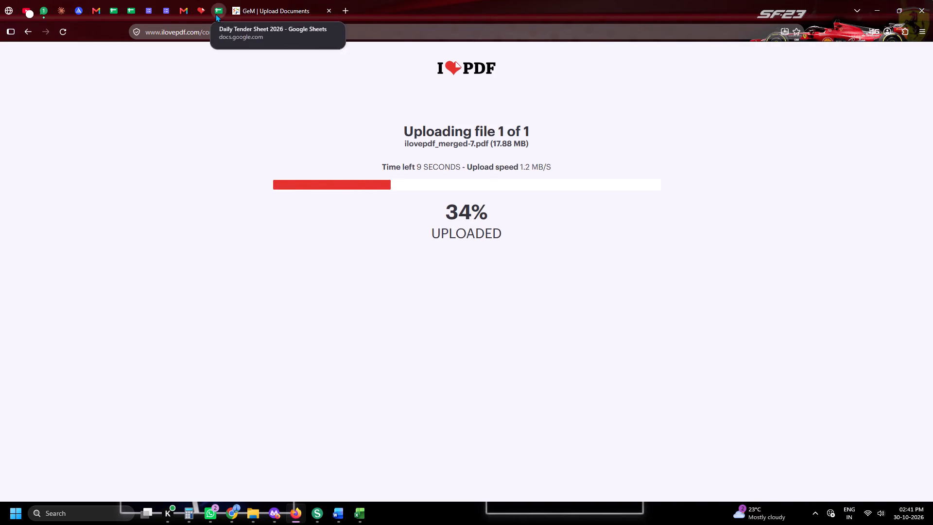
# Check the bid rows in the Daily Tender Sheet 2026 and return to the GeM Upload Documents page.
pyautogui.click(215, 14)
pyautogui.scroll(-4, 554, 343)
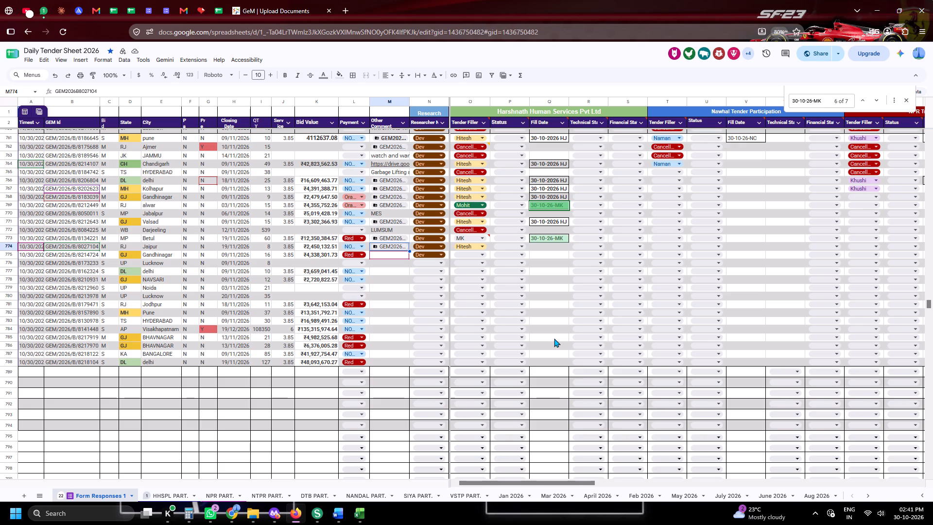
pyautogui.click(297, 0)
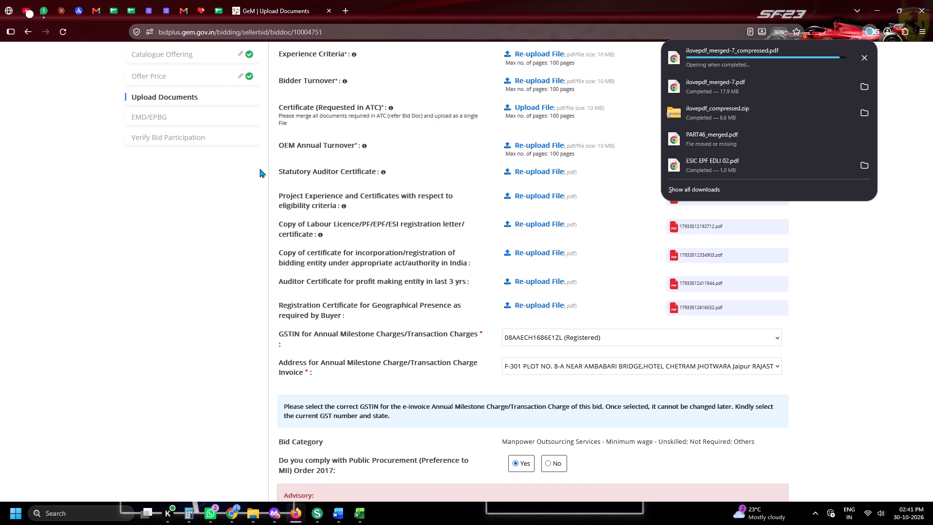
# Upload ilovepdf_merged-7_compressed from Downloads as the Certificate (Requested in ATC) on the Upload Documents page.
pyautogui.click(632, 179)
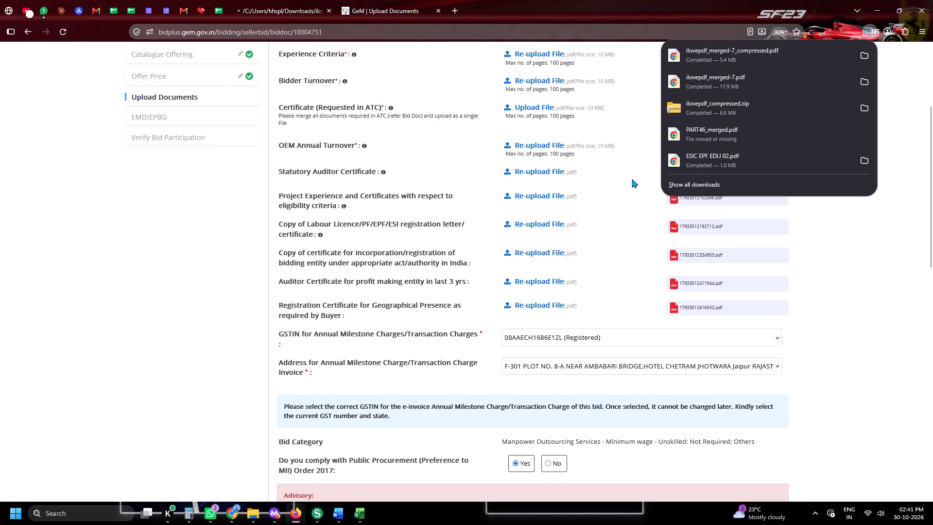
pyautogui.scroll(2, 632, 179)
pyautogui.click(546, 227)
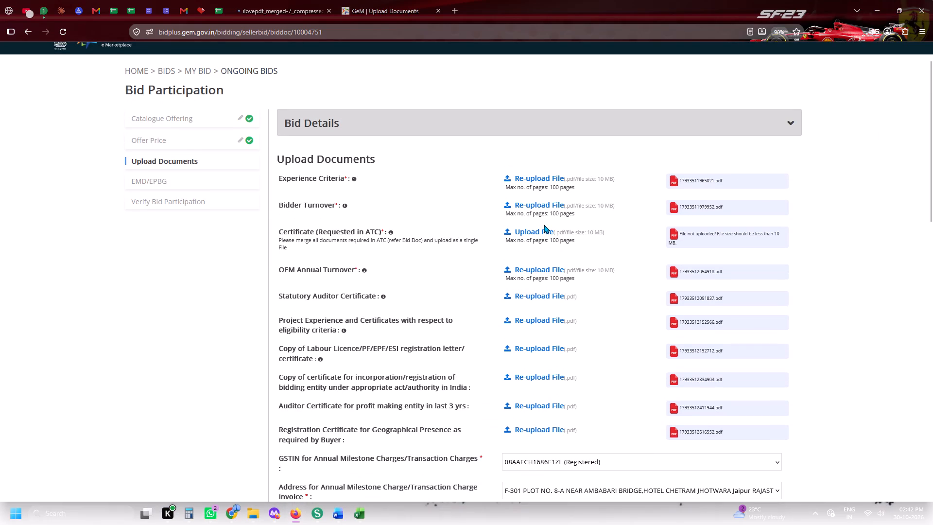
pyautogui.scroll(4, 652, 245)
pyautogui.click(674, 170)
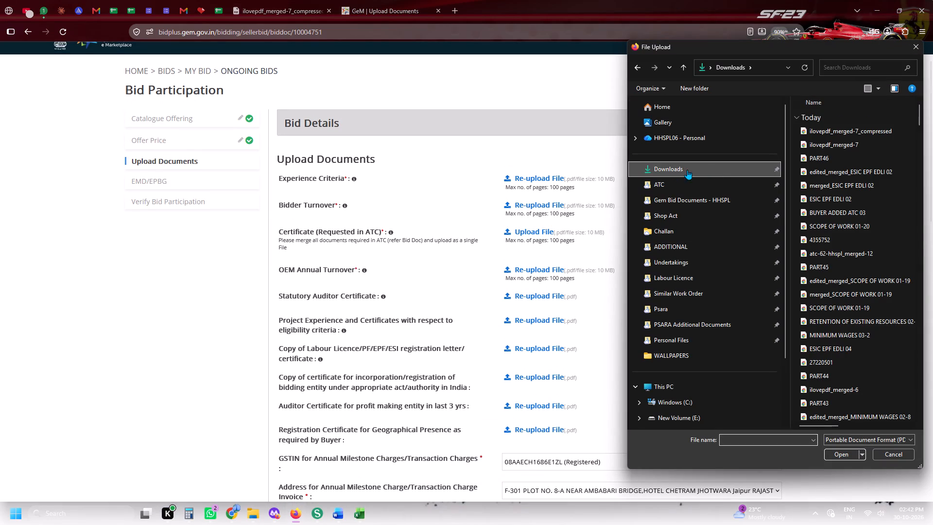
pyautogui.doubleClick(815, 130)
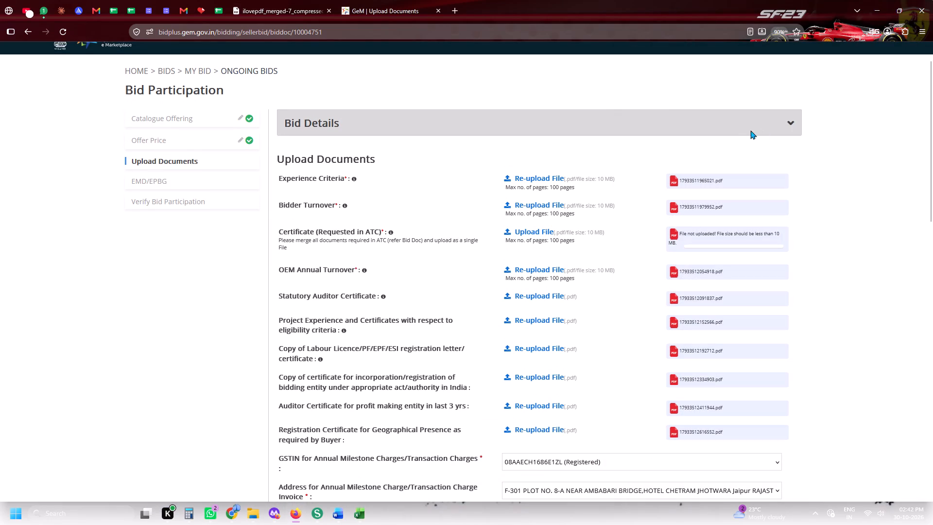
# Set the Harshnath Tender Filler to Mohit for the Betul bid GEM/2026/B/8134221 in the Daily Tender Sheet 2026.
pyautogui.click(213, 0)
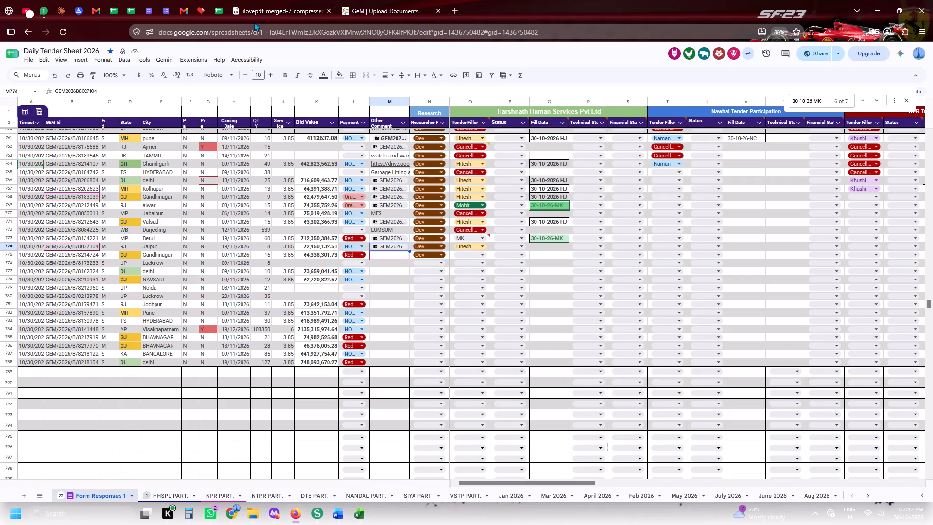
pyautogui.click(483, 241)
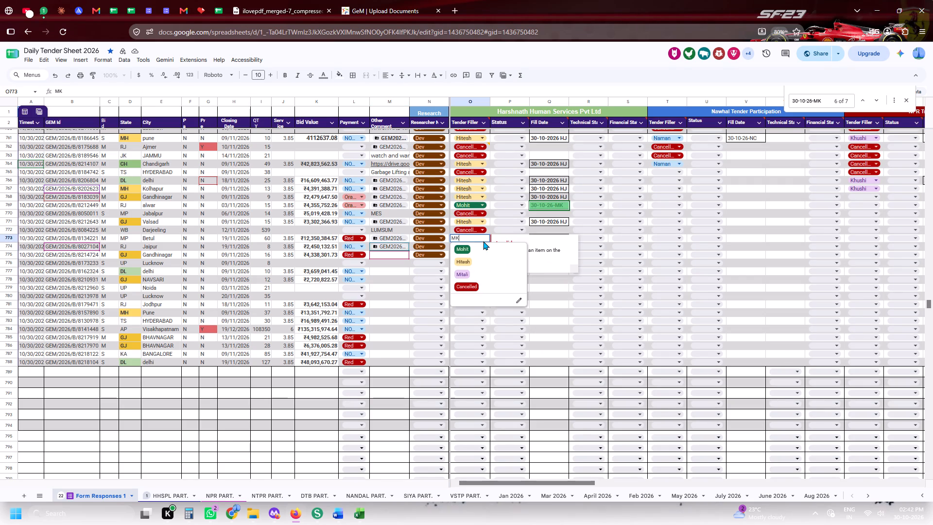
pyautogui.click(478, 252)
pyautogui.click(549, 307)
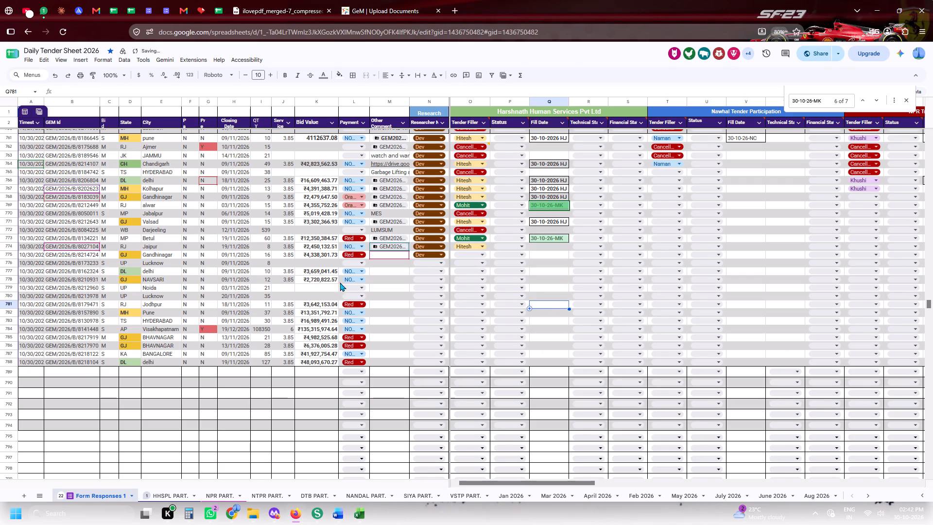
# Look through the earlier bid rows' Harshnath Tender Filler and Fill Date columns for another bid to fill.
pyautogui.scroll(3, 353, 309)
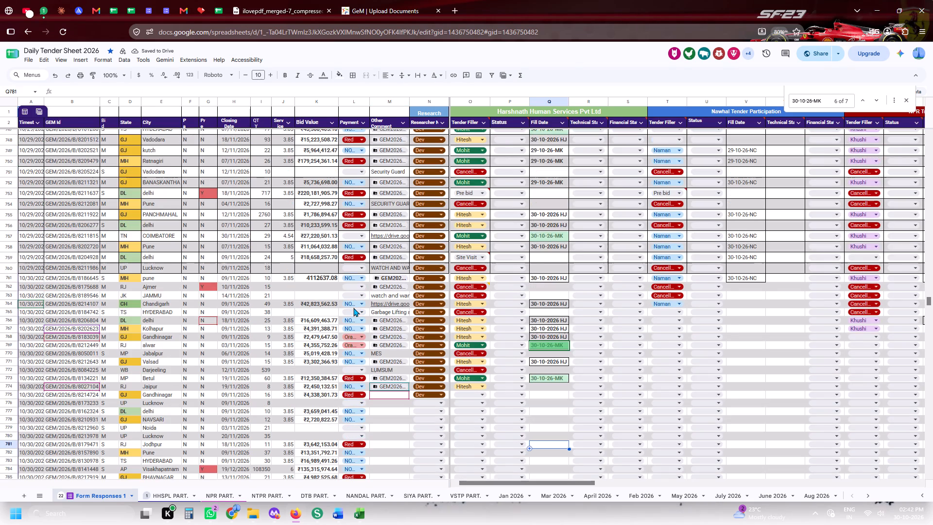
pyautogui.scroll(2, 359, 305)
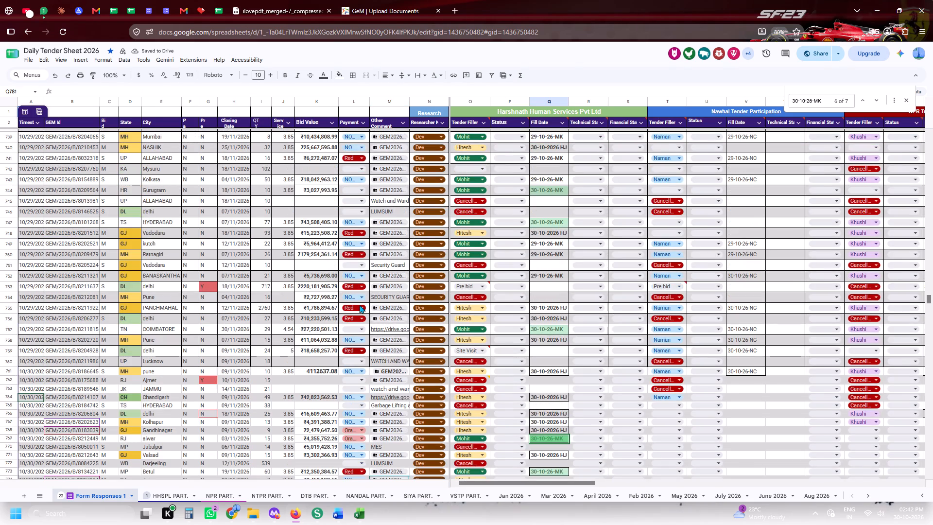
pyautogui.scroll(2, 479, 294)
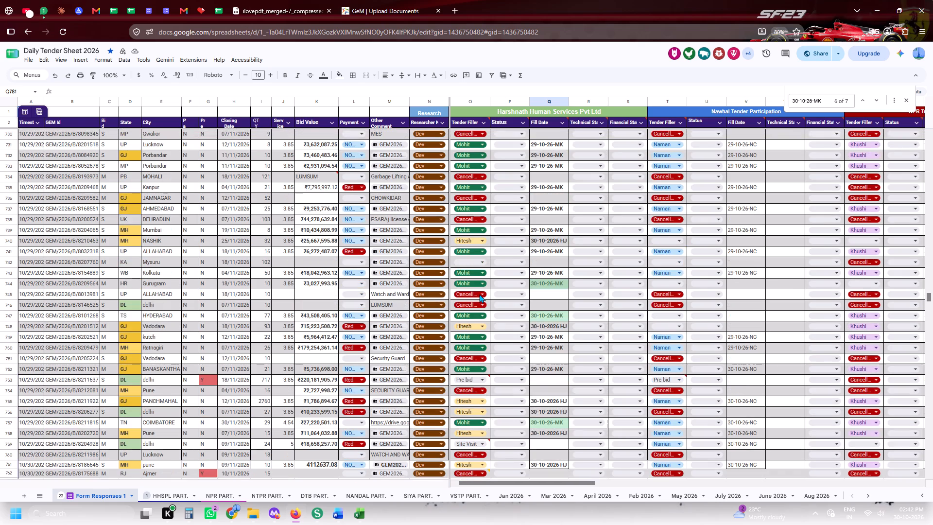
pyautogui.scroll(7, 479, 294)
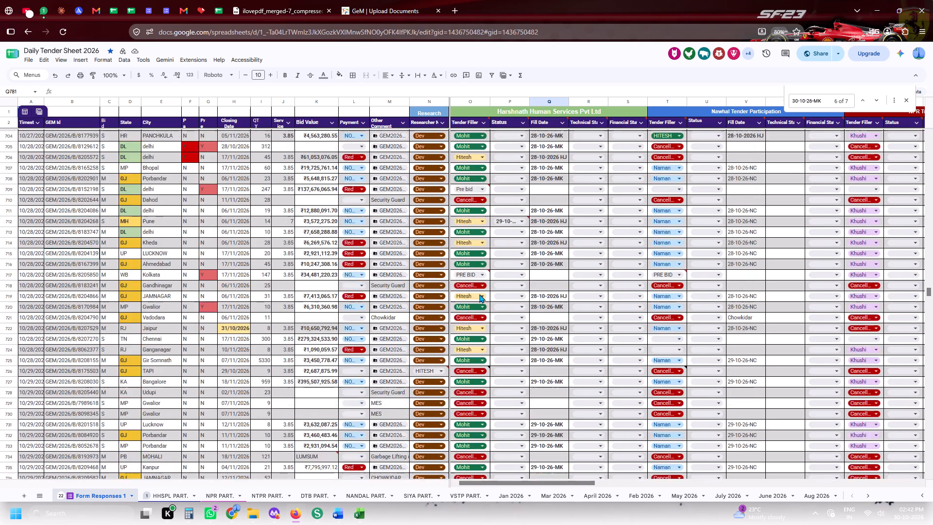
pyautogui.scroll(10, 479, 294)
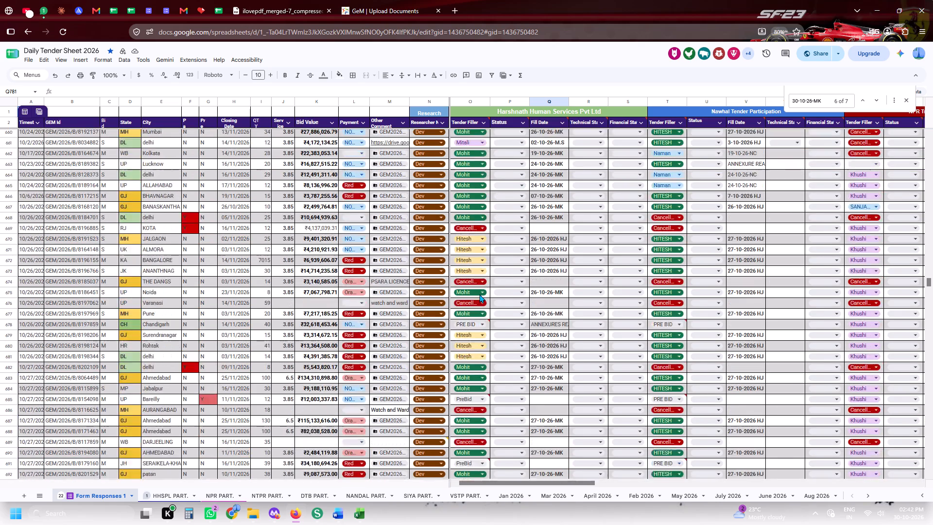
pyautogui.scroll(7, 479, 294)
pyautogui.scroll(-6, 479, 294)
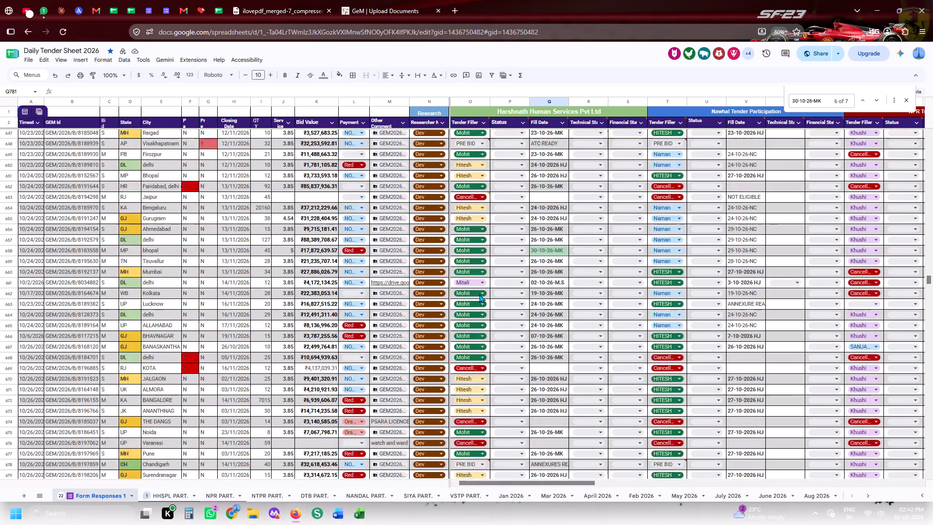
pyautogui.scroll(-5, 479, 294)
pyautogui.scroll(10, 479, 294)
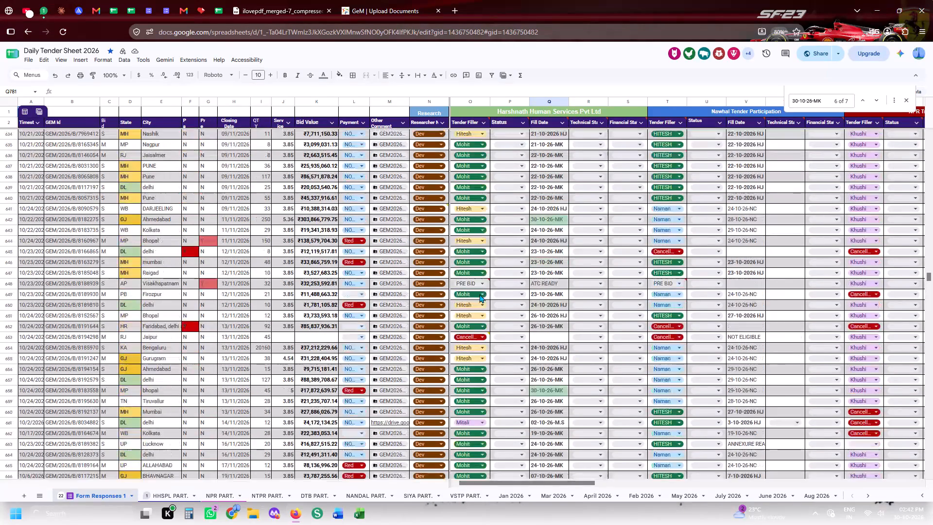
pyautogui.scroll(10, 479, 294)
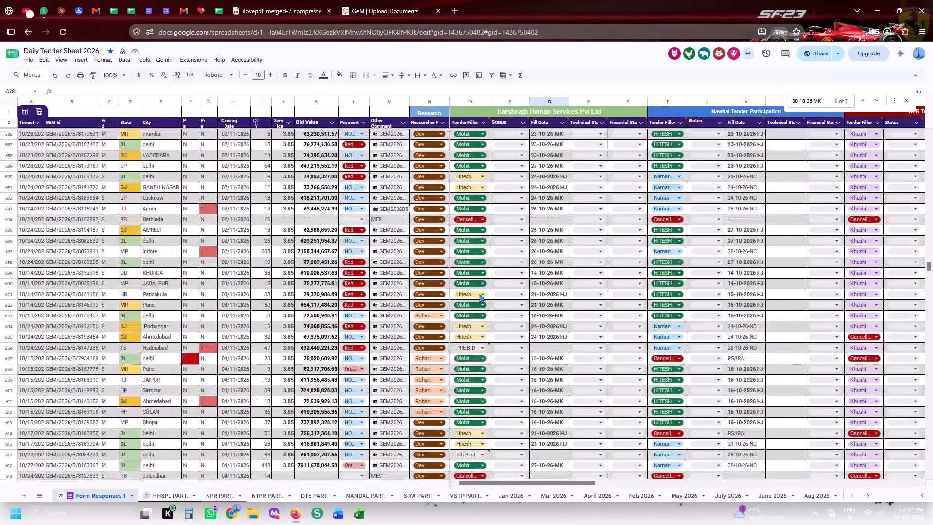
pyautogui.scroll(8, 479, 294)
pyautogui.scroll(-11, 479, 294)
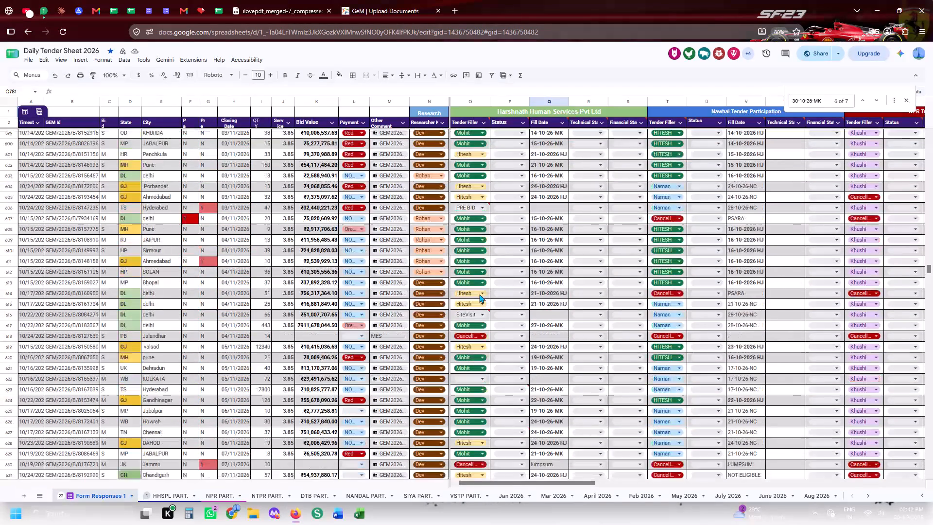
pyautogui.scroll(-1, 479, 294)
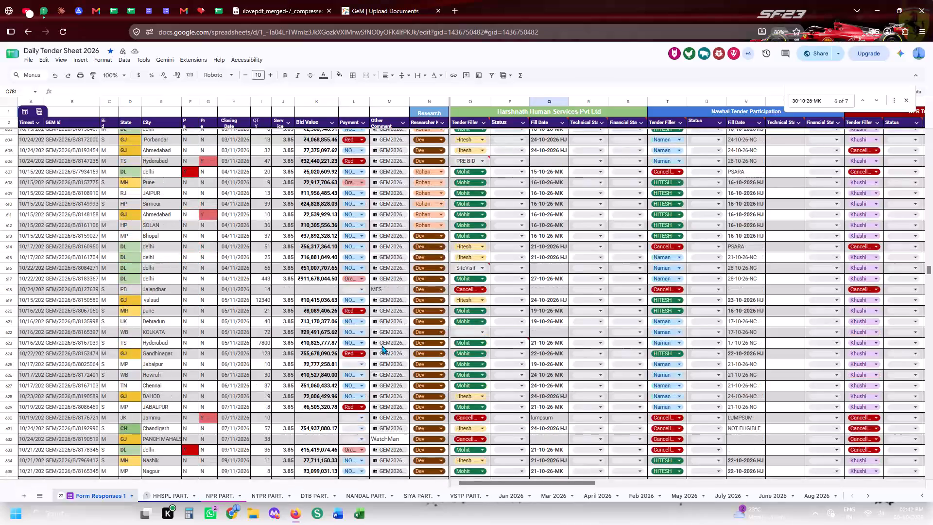
# Open the linked Drive folder for the Kolkata bid GEM/2026/B/8165397 and close the compressed PDF's preview tab.
pyautogui.click(384, 332)
pyautogui.click(397, 348)
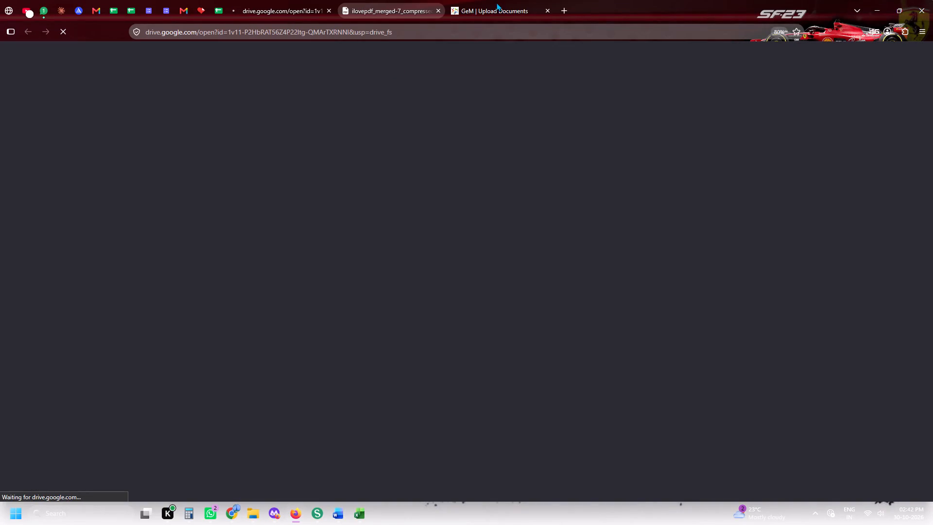
pyautogui.click(435, 8)
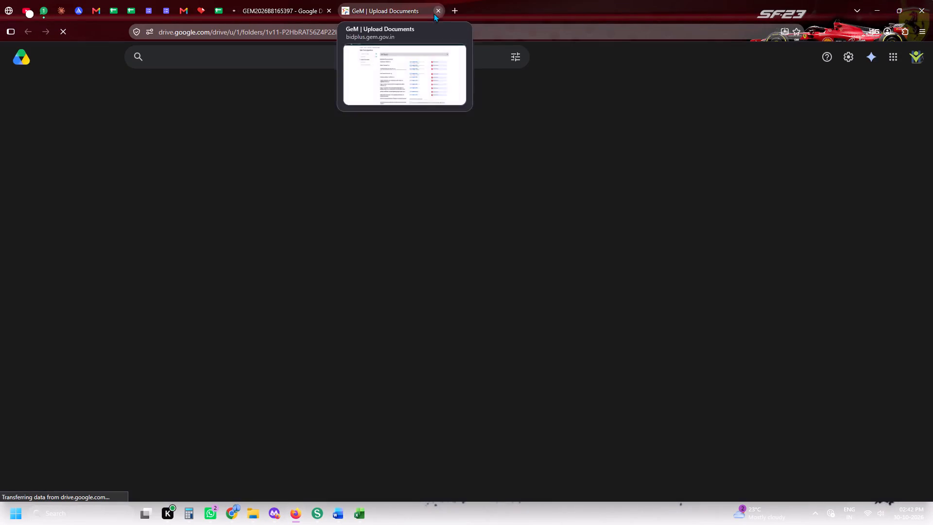
# Save the Betul bid's Upload Documents page on GeM and return to the Kolkata bid's Drive folder.
pyautogui.click(387, 0)
pyautogui.scroll(-11, 605, 366)
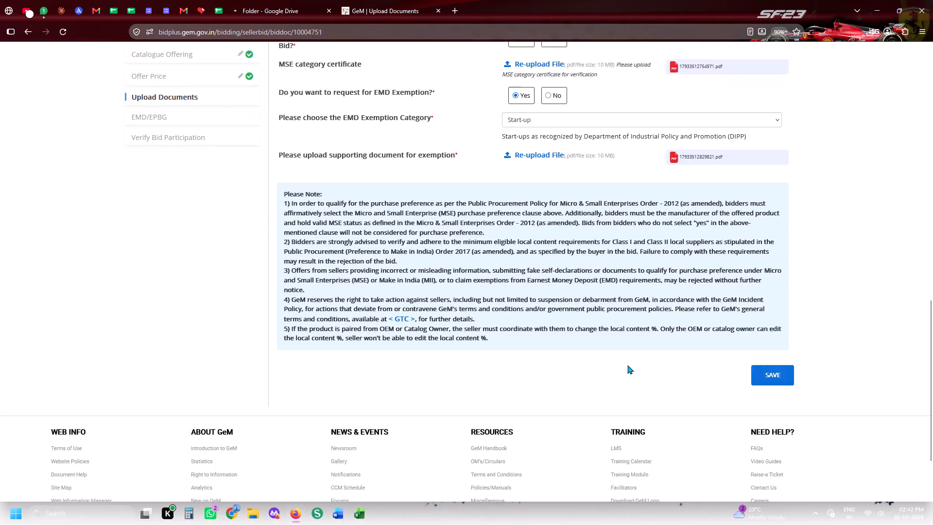
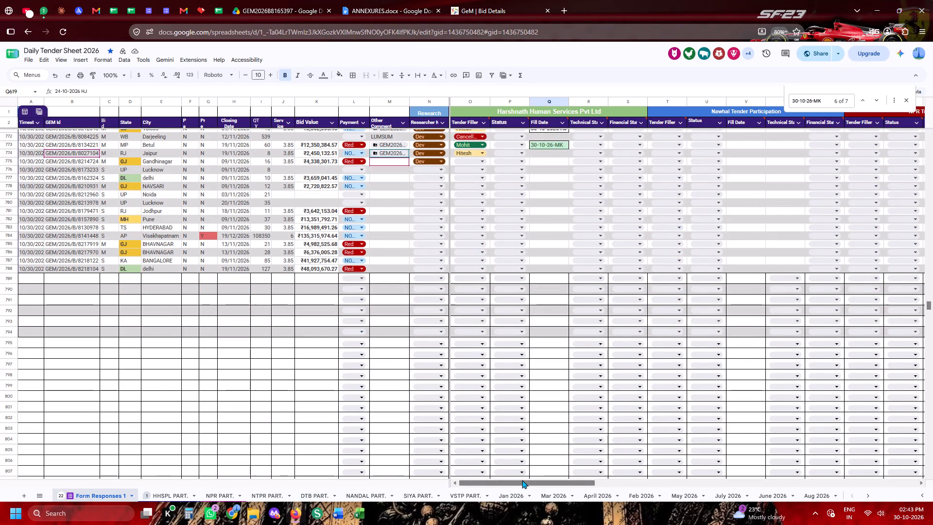
# Enter LumSumCost as the Harshnath Tender Filler for the Noida bid GEM/2026/B/8212960 and the Lucknow bid GEM/2026/B/8213978.
pyautogui.moveTo(522, 480); pyautogui.dragTo(728, 493)
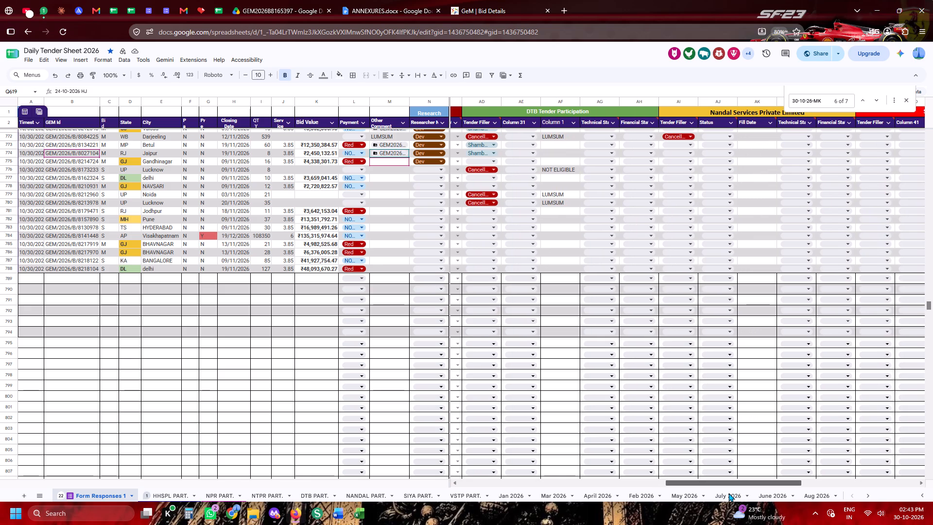
pyautogui.moveTo(728, 493); pyautogui.dragTo(252, 475)
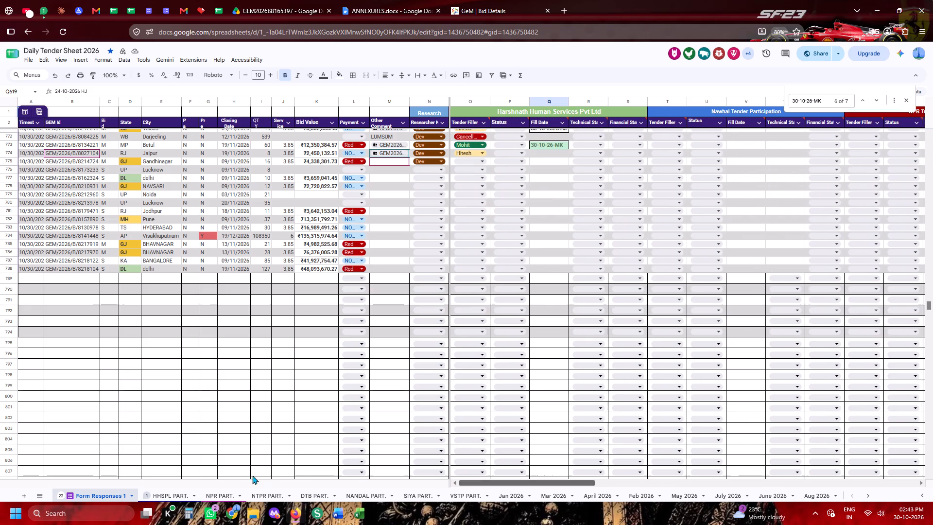
pyautogui.moveTo(252, 475); pyautogui.dragTo(247, 475)
pyautogui.click(392, 193)
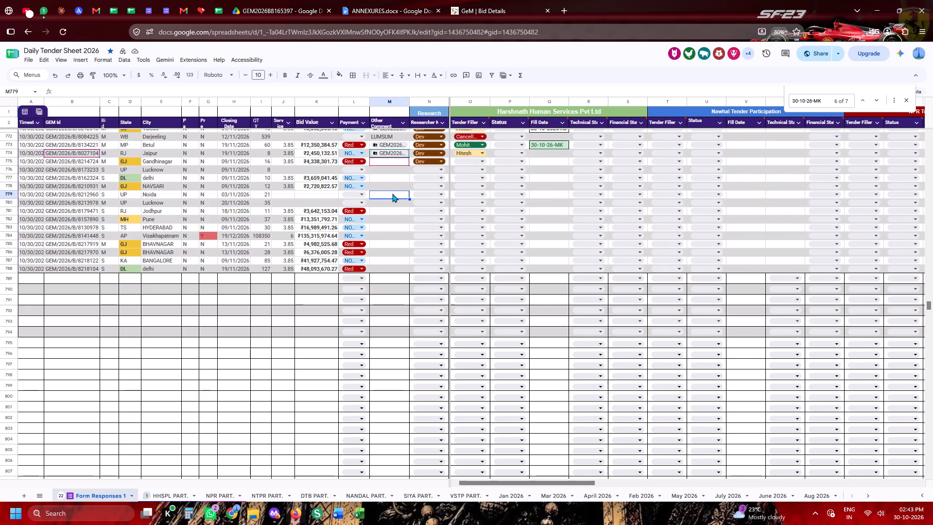
pyautogui.click(454, 196)
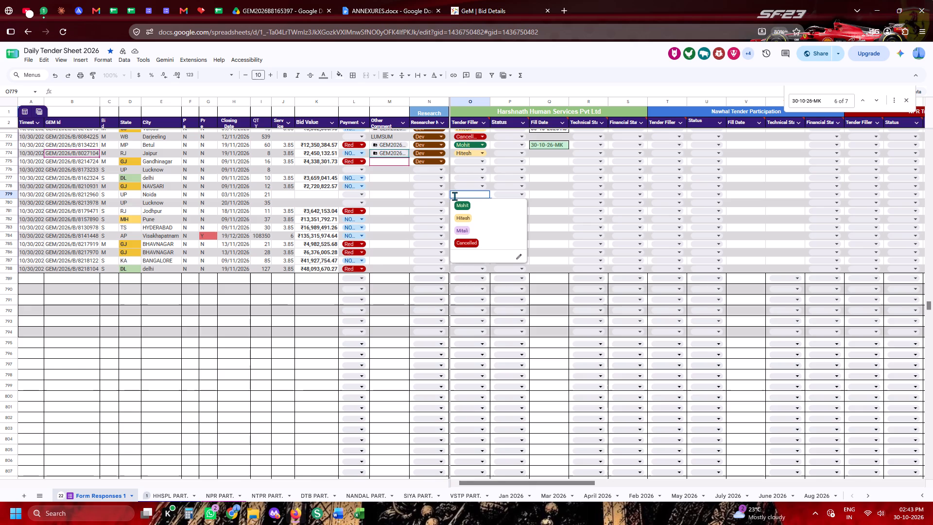
pyautogui.write('Lu')
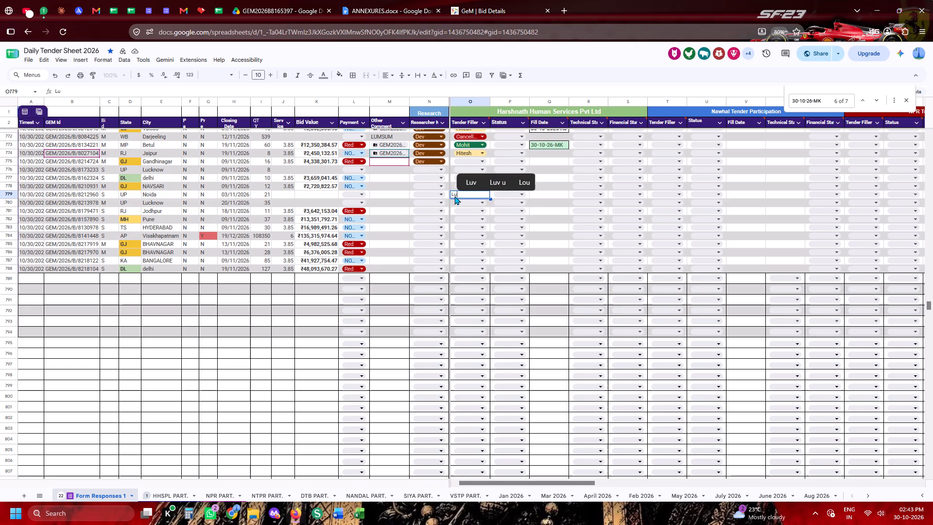
pyautogui.write('mSum')
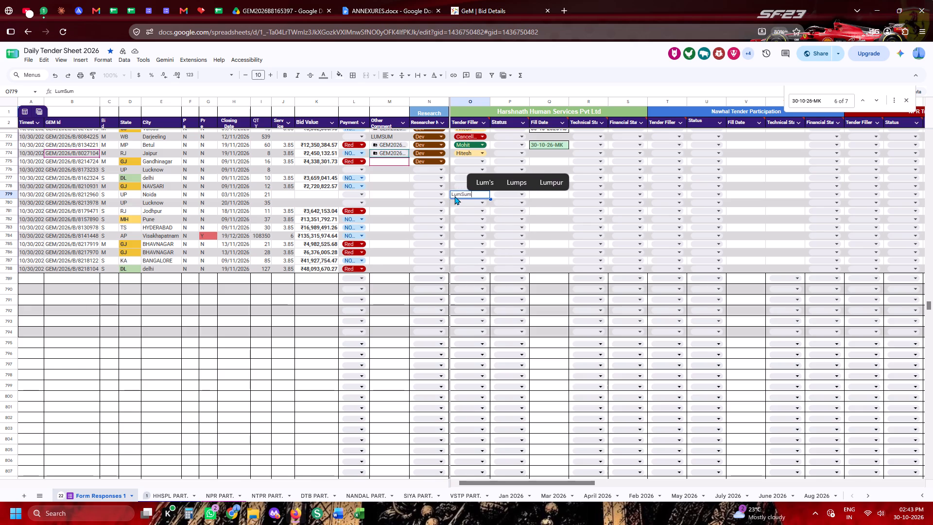
pyautogui.write('Cost')
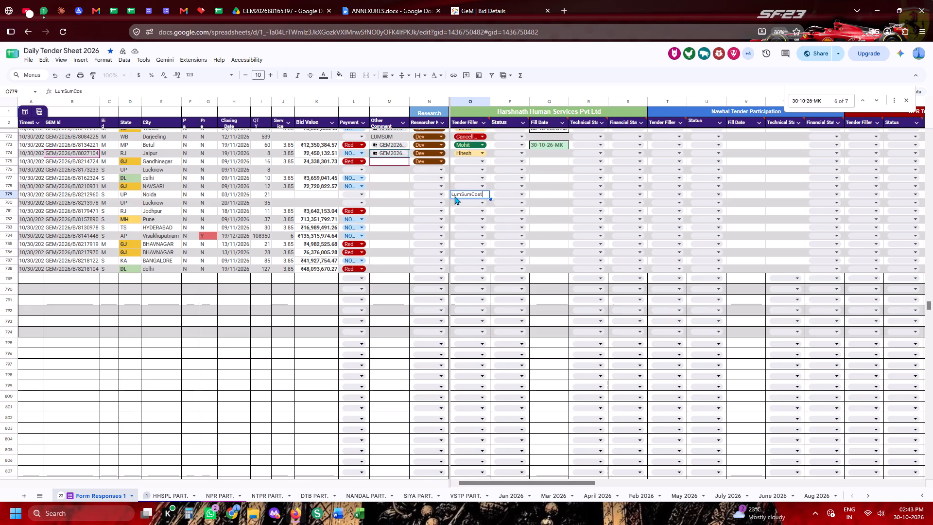
pyautogui.hotkey('ctrl', 'a')
pyautogui.hotkey('ctrl', 'c')
pyautogui.hotkey('ctrl', 'c')
pyautogui.click(535, 232)
pyautogui.click(481, 203)
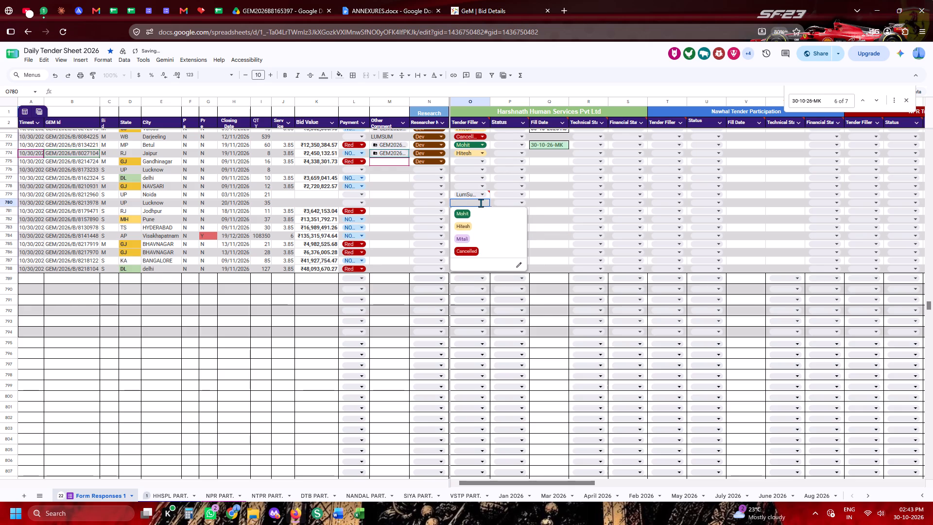
pyautogui.hotkey('ctrl', 'v')
pyautogui.press('Tab')
pyautogui.click(543, 238)
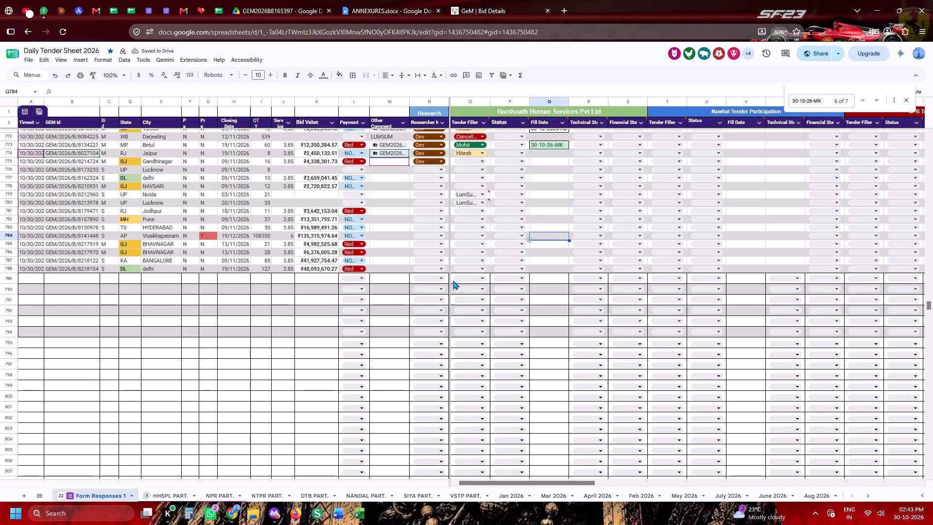
# Close the ANNEXURES.docx tab and the Kolkata bid GEM2026B8165397's Drive folder tab.
pyautogui.scroll(1, 303, 240)
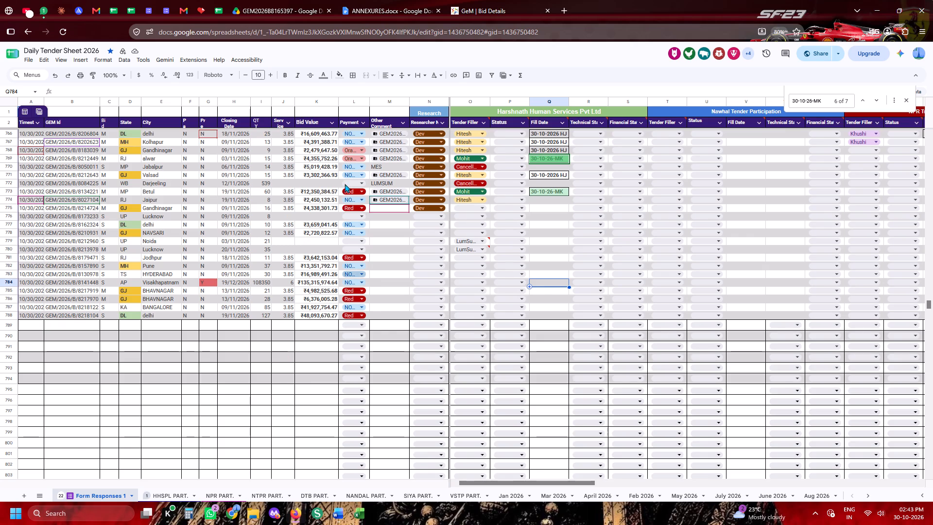
pyautogui.click(352, 0)
pyautogui.click(437, 13)
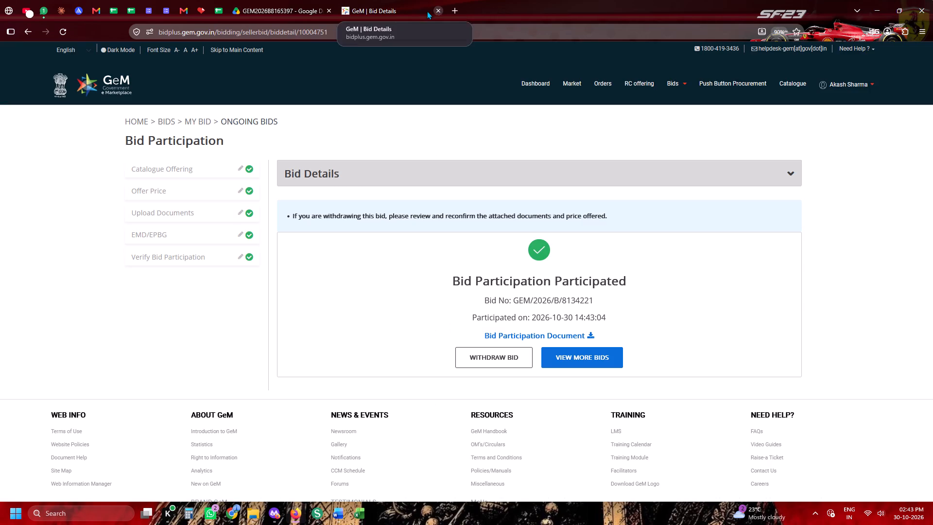
pyautogui.click(331, 17)
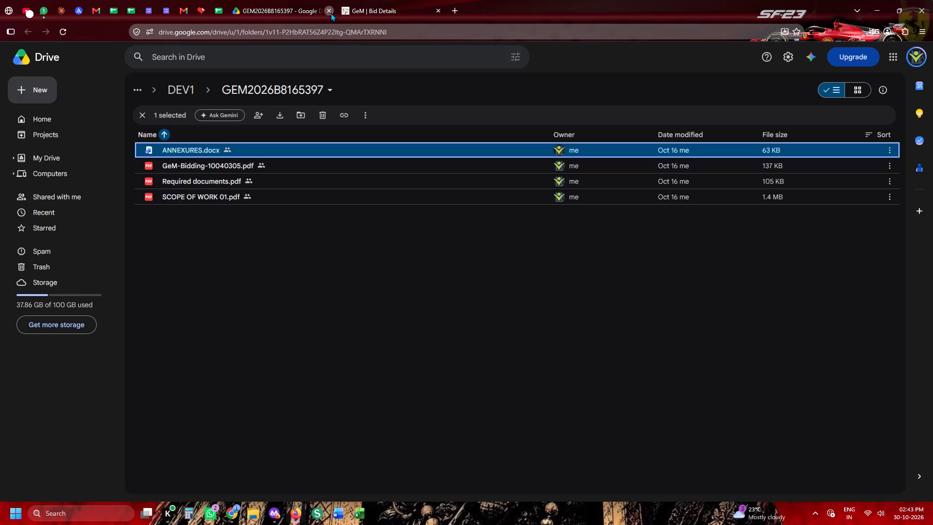
pyautogui.click(330, 13)
# Open the list of bids on GeM from the Betul bid's participation page.
pyautogui.click(673, 85)
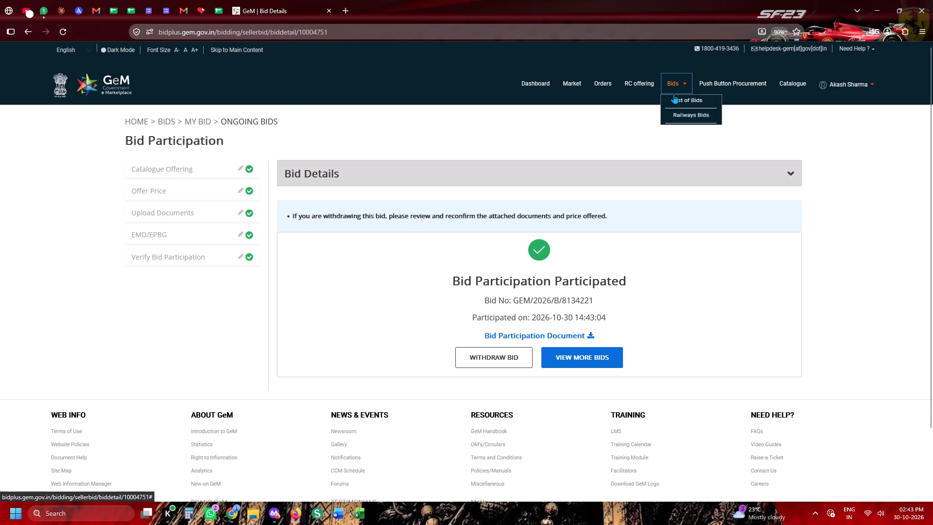
pyautogui.click(675, 92)
pyautogui.click(679, 89)
pyautogui.click(680, 106)
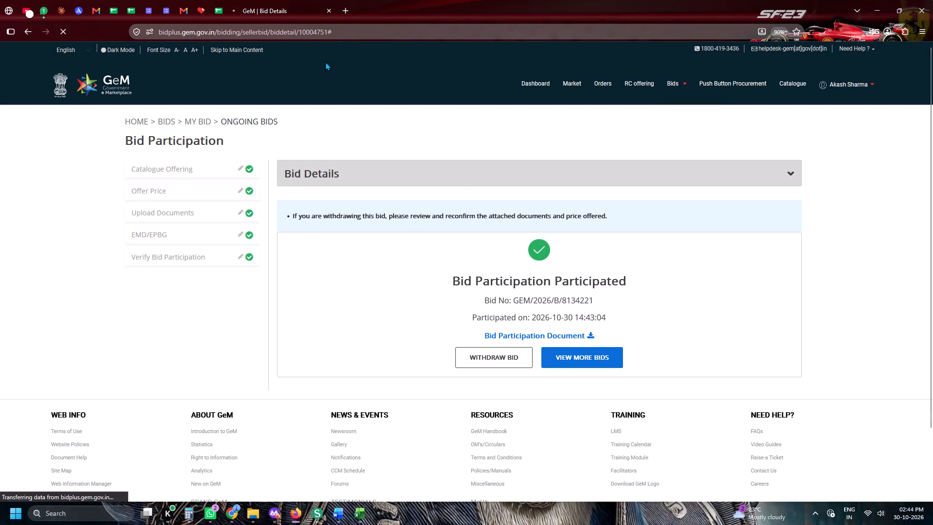
# Return to the Daily Tender Sheet 2026 and select the Jodhpur bid's Harshnath Fill Date cell.
pyautogui.click(209, 0)
pyautogui.click(213, 3)
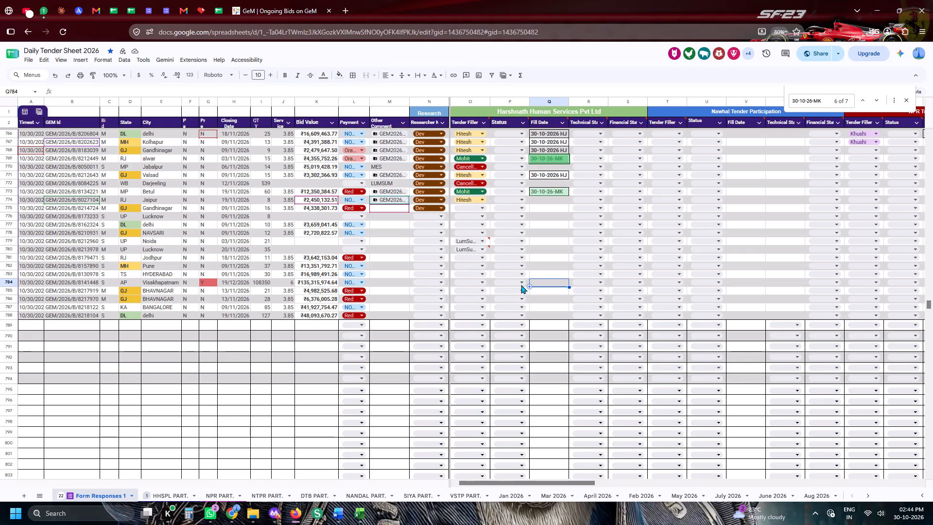
pyautogui.click(534, 258)
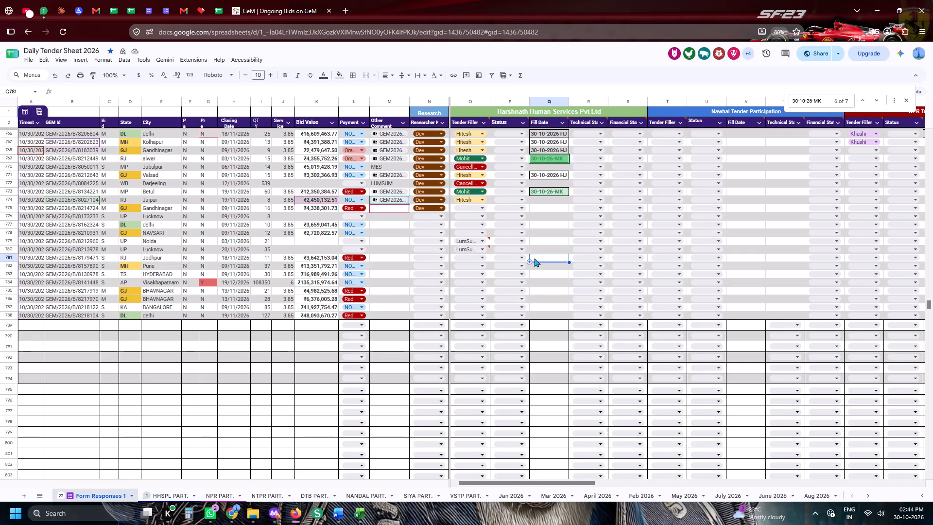